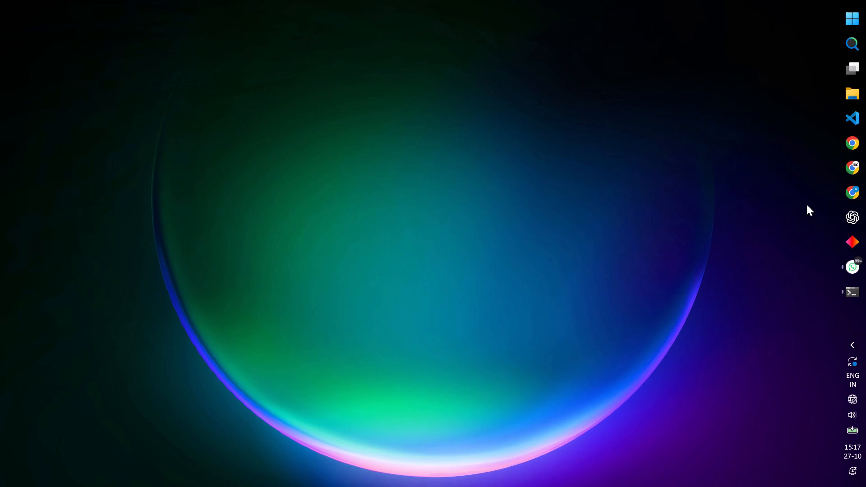
Open a Chrome browser window using the EngiKode profile.
{"action": "left_click", "coordinate": [850, 164]}
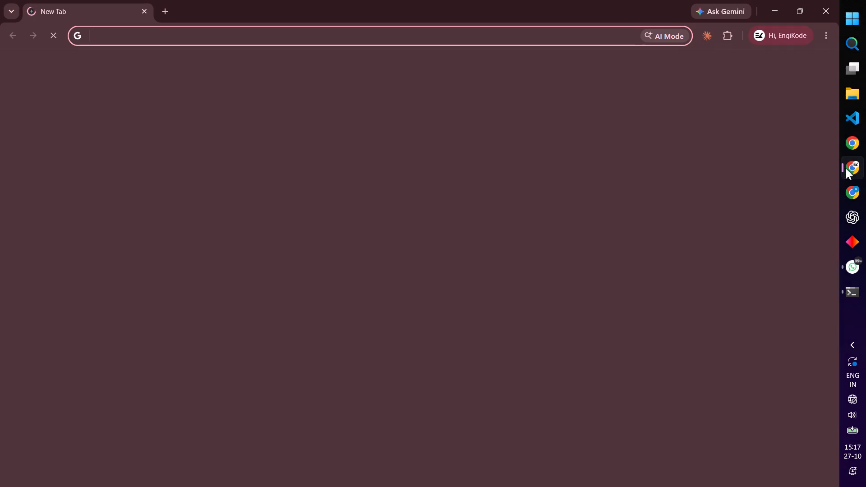
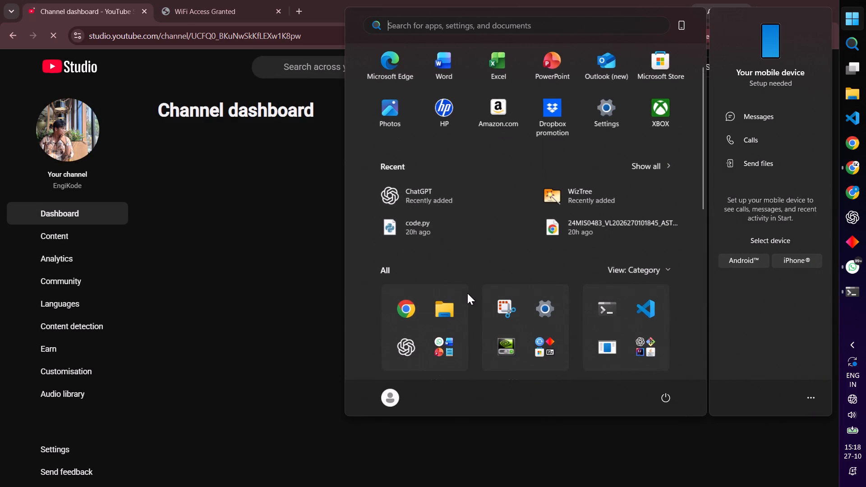
Search the computer's installed apps for "ku" and launch the Kuro app.
{"action": "scroll", "coordinate": [500, 285], "scroll_direction": "up", "scroll_amount": 6}
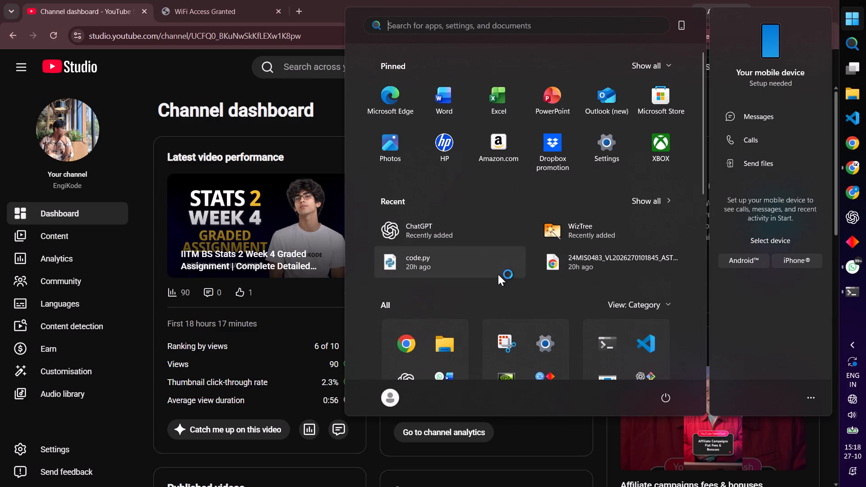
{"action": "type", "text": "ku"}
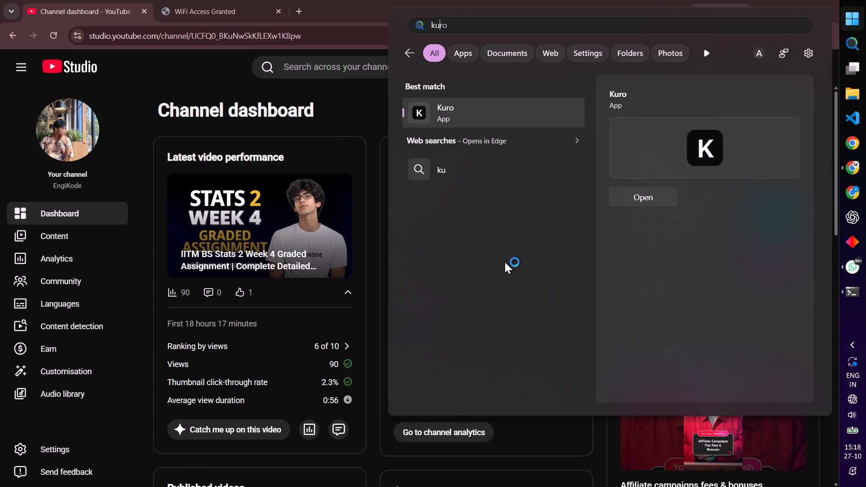
{"action": "left_click", "coordinate": [503, 112]}
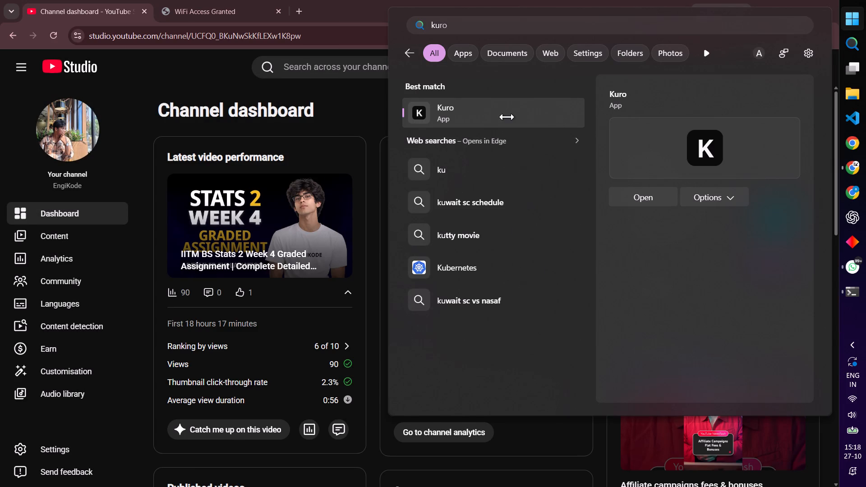
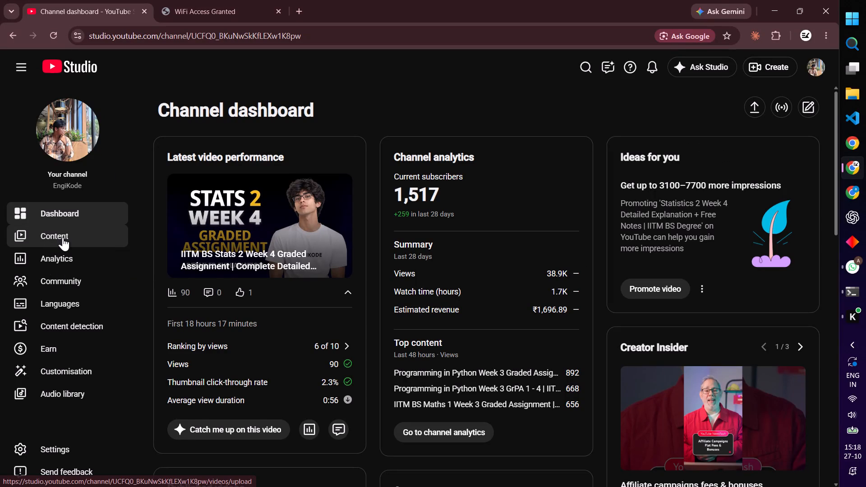
Start a new video upload and choose DXYA5023.MOV from the Apple iPad's Internal Storage folder 202610_a.
{"action": "left_click", "coordinate": [784, 61]}
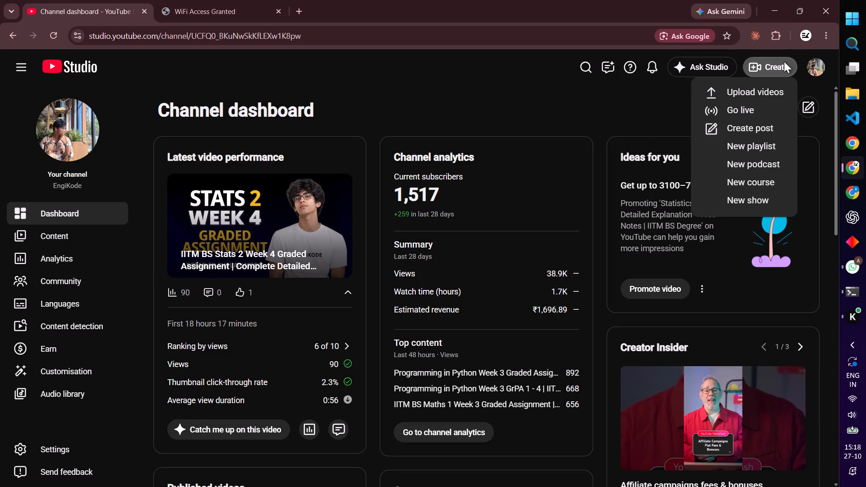
{"action": "left_click", "coordinate": [738, 96]}
{"action": "left_click", "coordinate": [391, 320]}
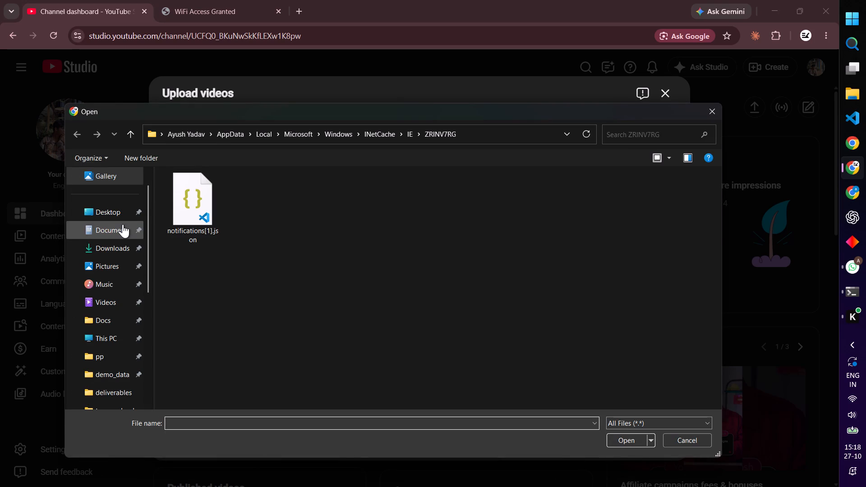
{"action": "scroll", "coordinate": [123, 224], "scroll_direction": "down", "scroll_amount": 3}
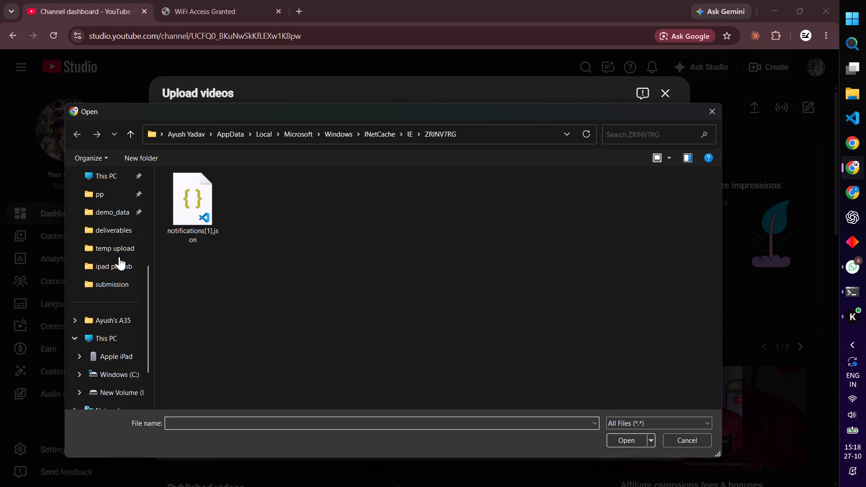
{"action": "scroll", "coordinate": [128, 267], "scroll_direction": "down", "scroll_amount": 5}
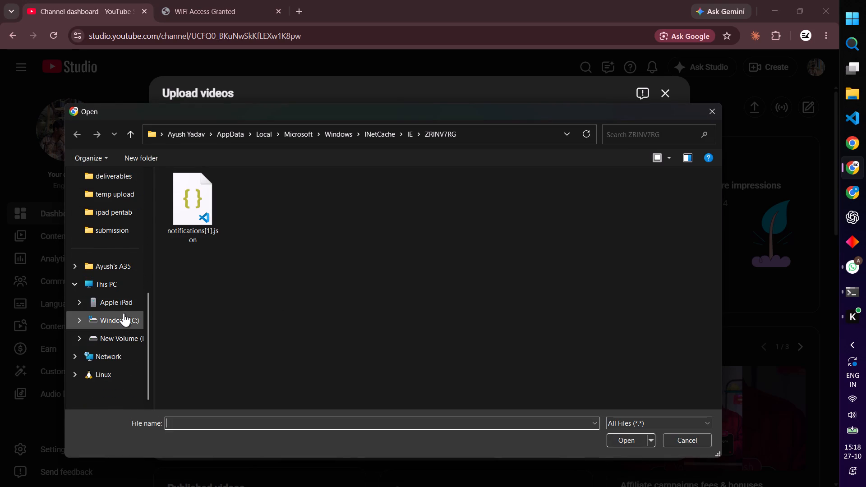
{"action": "left_click", "coordinate": [131, 301]}
{"action": "double_click", "coordinate": [267, 198]}
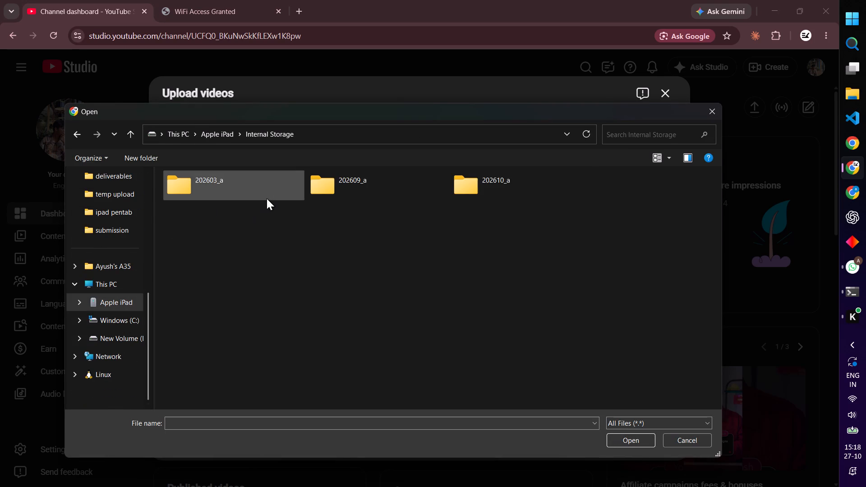
{"action": "double_click", "coordinate": [523, 192]}
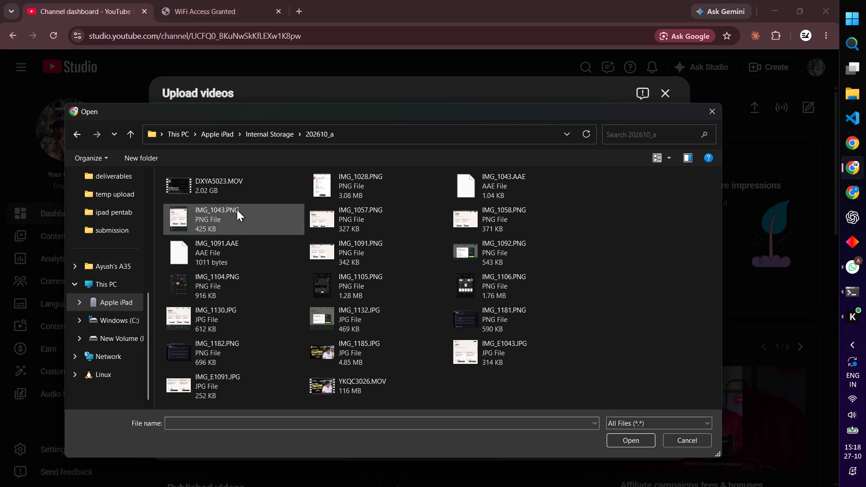
{"action": "double_click", "coordinate": [212, 190]}
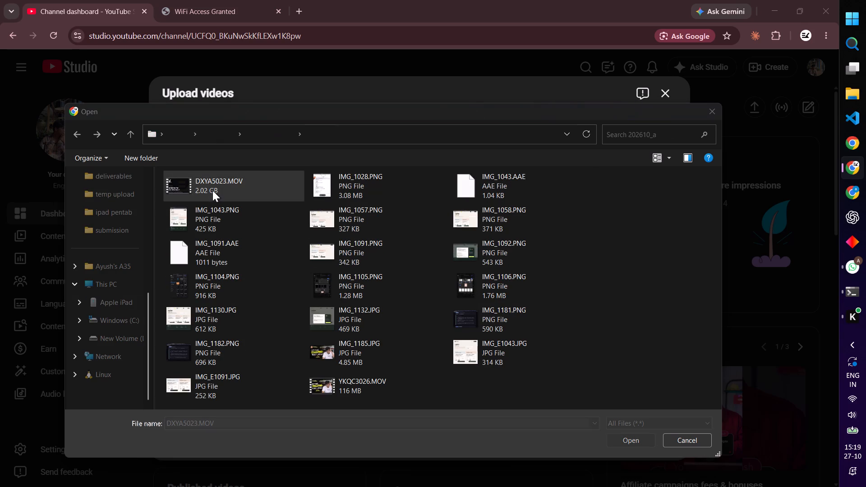
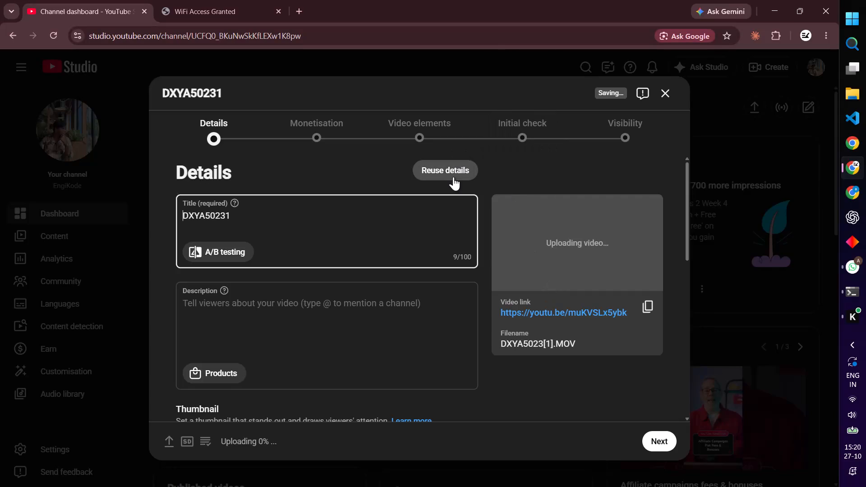
Reuse all details from the previous video "Stats 1 Week 3 - Central Tendencies, Measures of Dispersion" for this upload.
{"action": "left_click", "coordinate": [453, 175]}
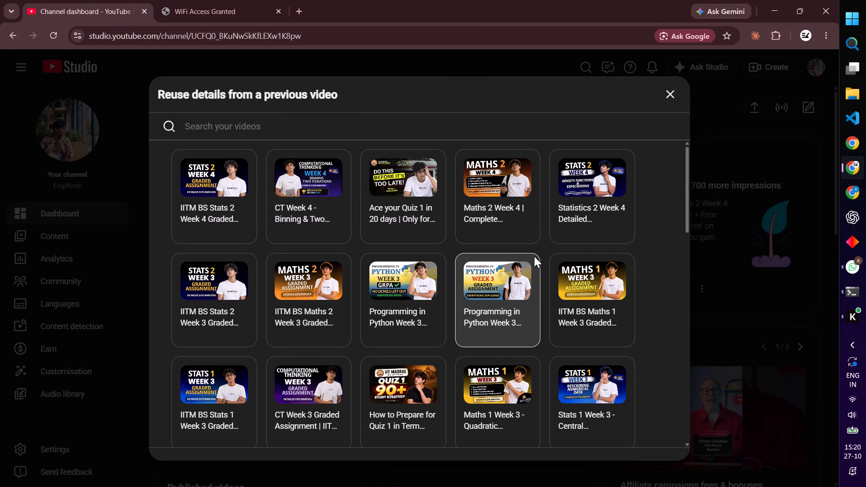
{"action": "scroll", "coordinate": [534, 256], "scroll_direction": "down", "scroll_amount": 1}
{"action": "left_click", "coordinate": [614, 340]}
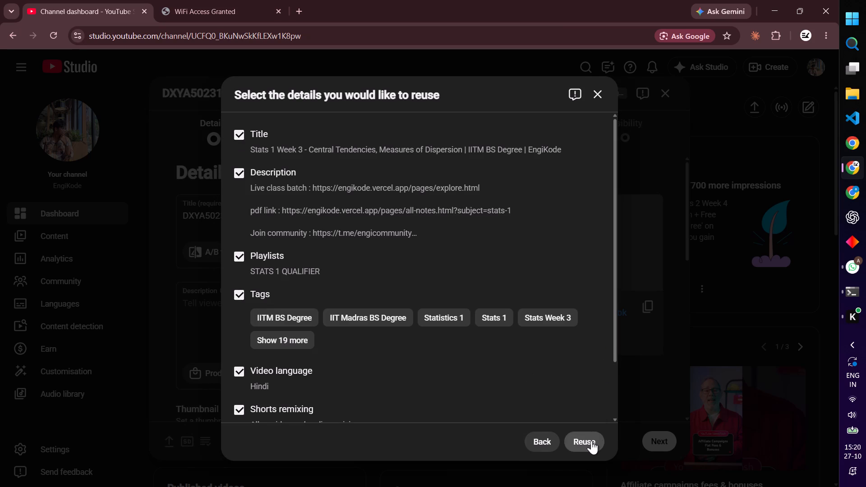
{"action": "left_click", "coordinate": [591, 441]}
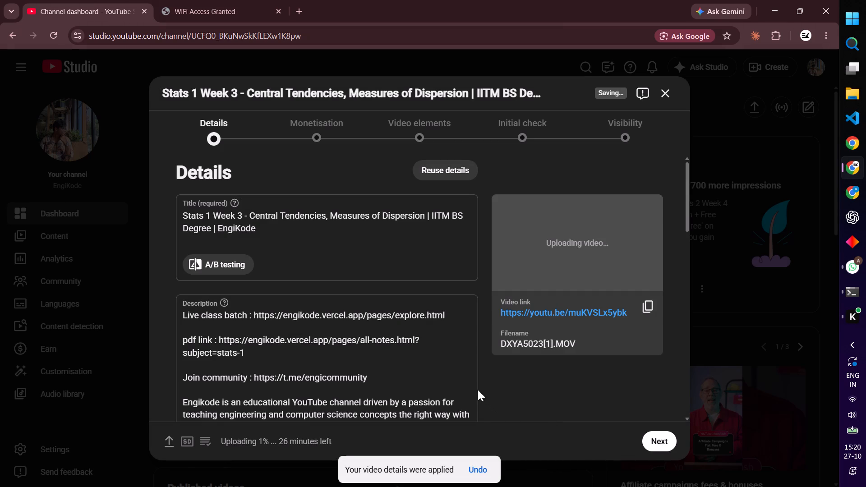
Change the week number in the video title to 4, so it begins "Stats 1 Week 4".
{"action": "left_click", "coordinate": [242, 218]}
{"action": "key", "text": "BackSpace"}
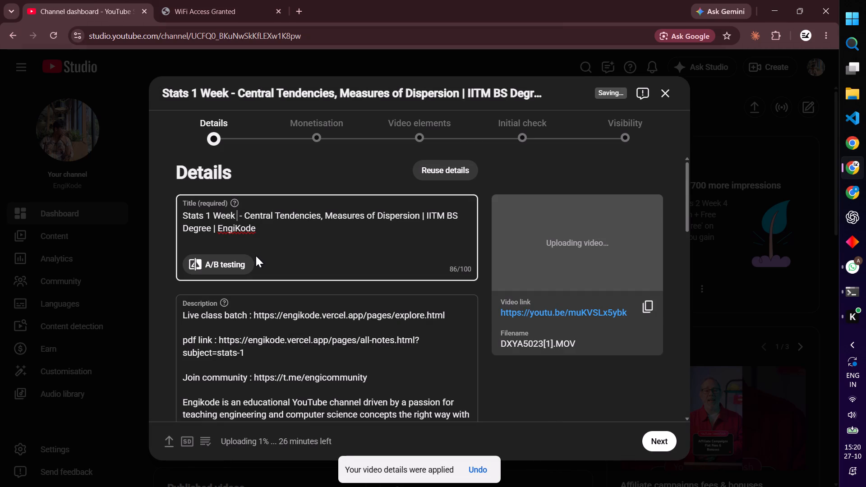
{"action": "key", "text": "4"}
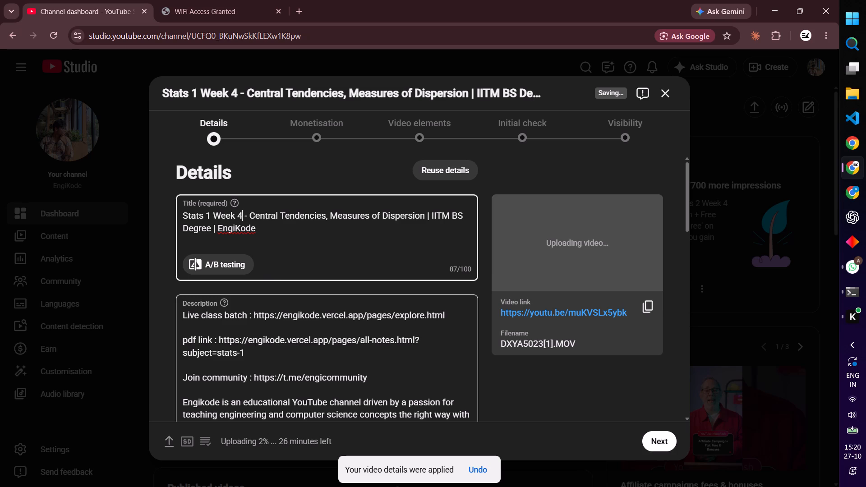
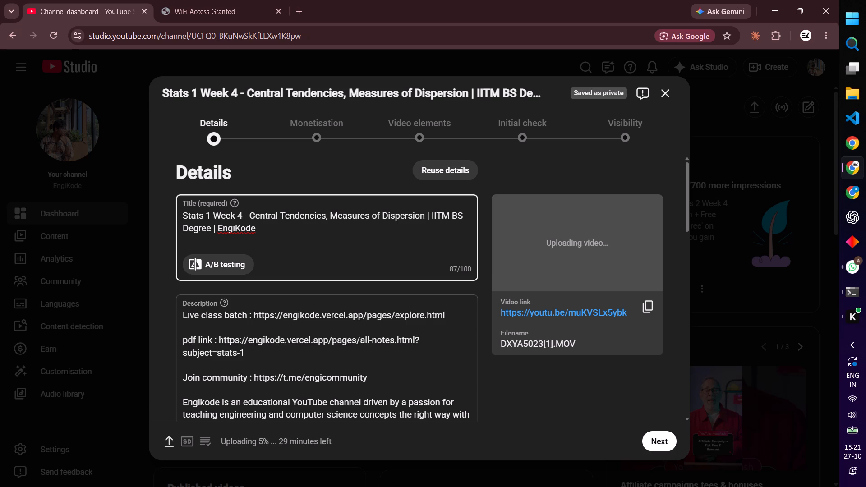
Select the old topic text "Central Tendencies, Measures of Dispersion" in the video title for replacement.
{"action": "left_click_drag", "start_coordinate": [249, 217], "coordinate": [421, 215]}
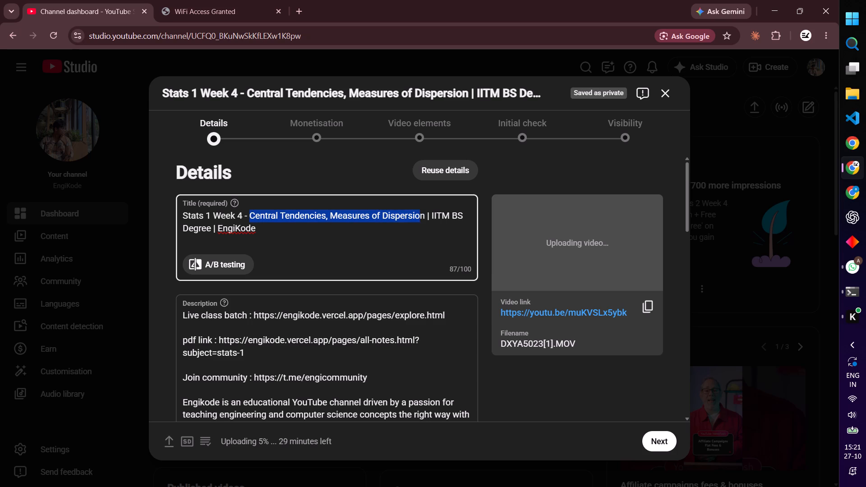
{"action": "left_click_drag", "start_coordinate": [421, 215], "coordinate": [424, 217]}
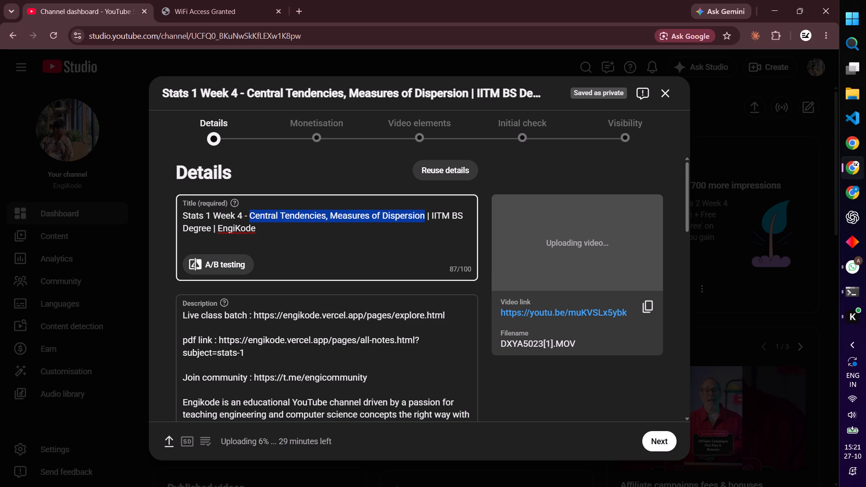
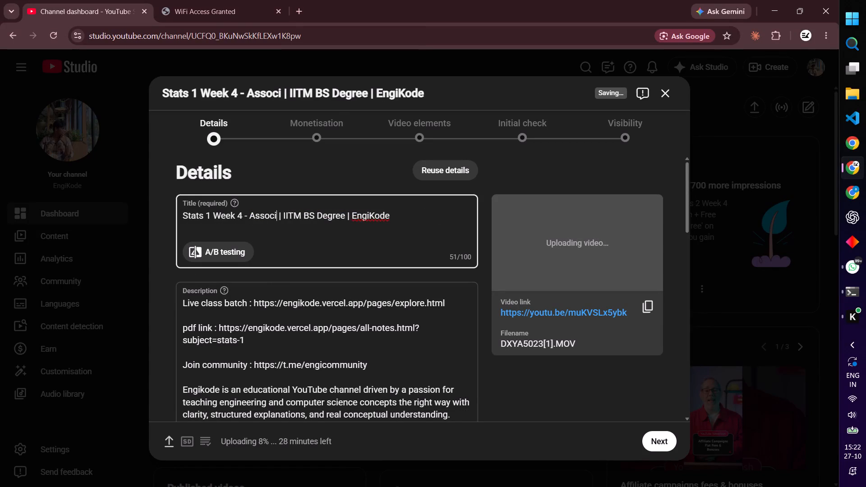
Enter "Association Between Vriables" as the new topic in the video title.
{"action": "key", "text": "b"}
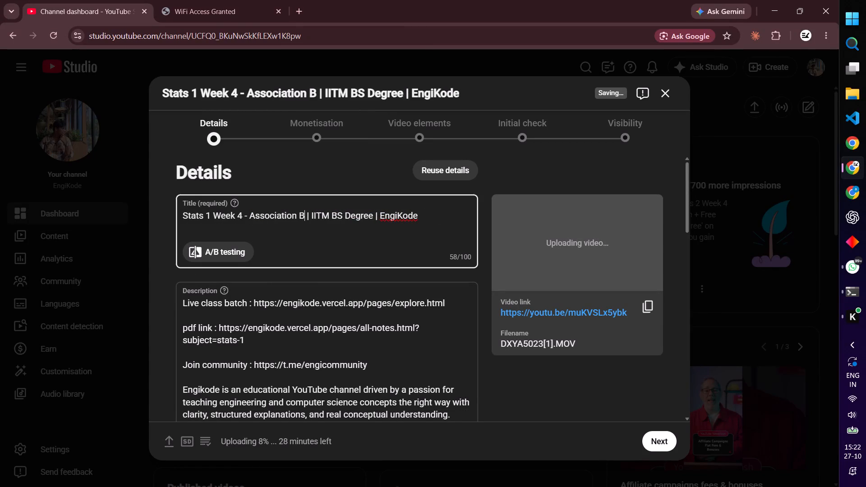
{"action": "key", "text": "v"}
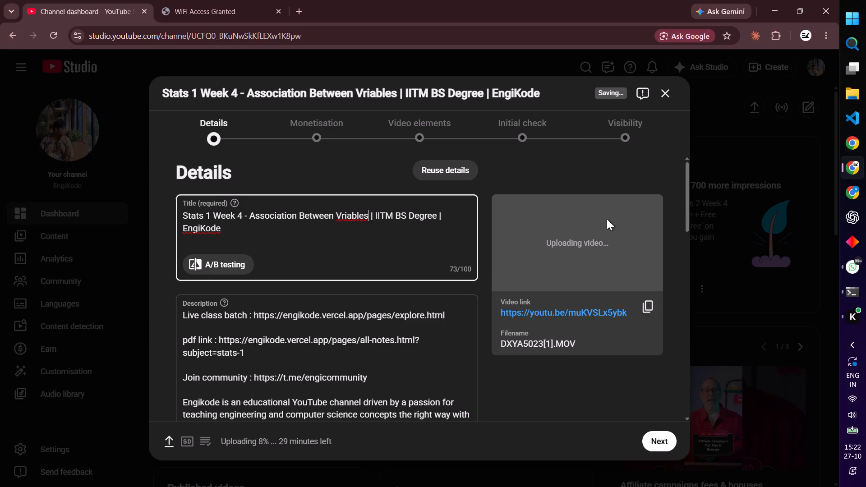
Expand the additional video details and copy all the existing Week 3 tags to the clipboard.
{"action": "scroll", "coordinate": [601, 220], "scroll_direction": "down", "scroll_amount": 2}
{"action": "scroll", "coordinate": [473, 273], "scroll_direction": "down", "scroll_amount": 5}
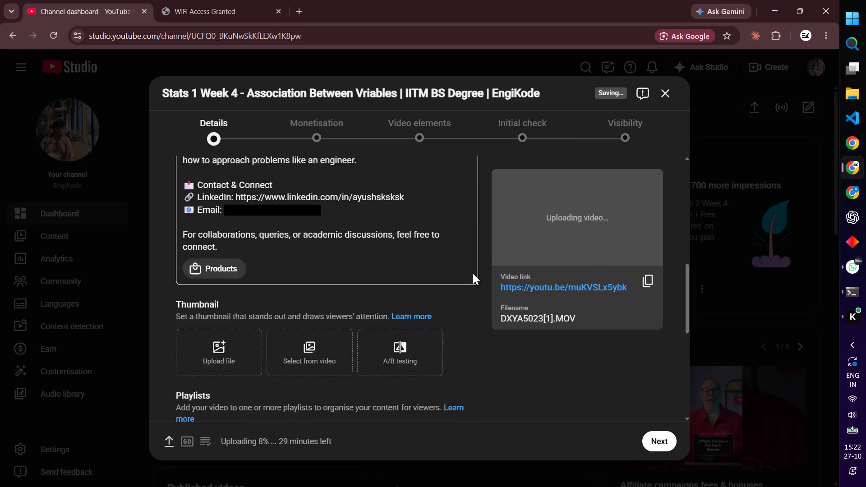
{"action": "scroll", "coordinate": [473, 273], "scroll_direction": "down", "scroll_amount": 12}
{"action": "left_click", "coordinate": [192, 359]}
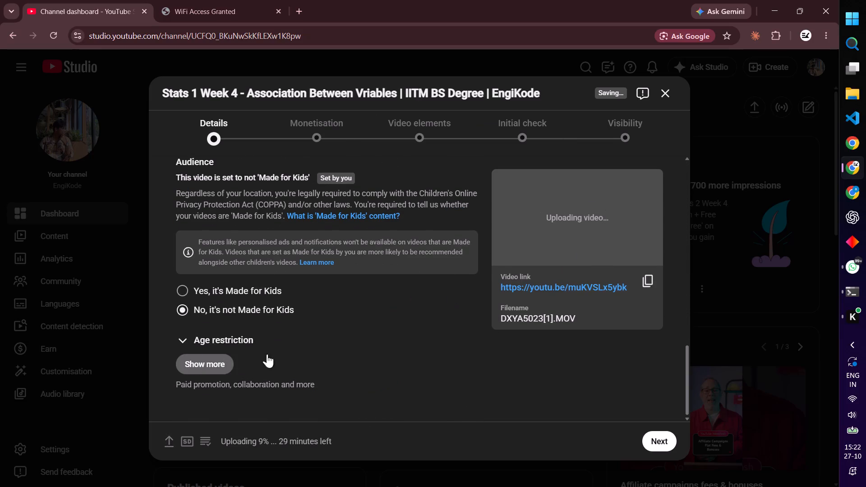
{"action": "scroll", "coordinate": [451, 343], "scroll_direction": "down", "scroll_amount": 16}
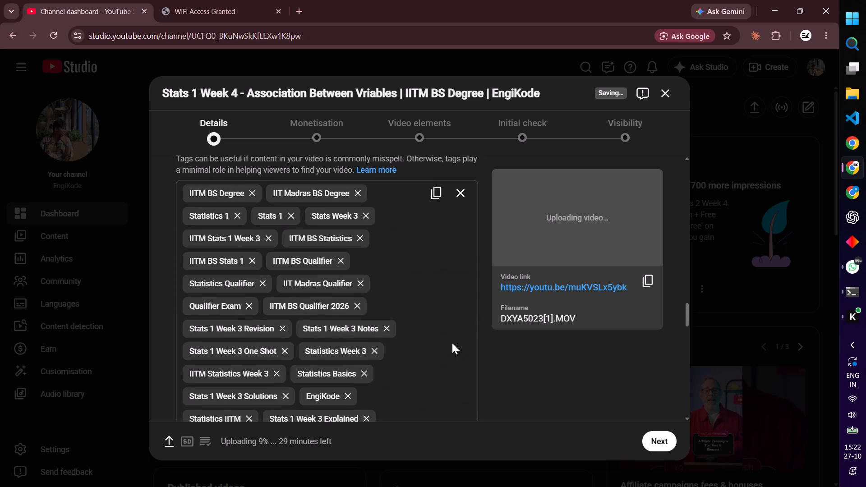
{"action": "left_click", "coordinate": [438, 199]}
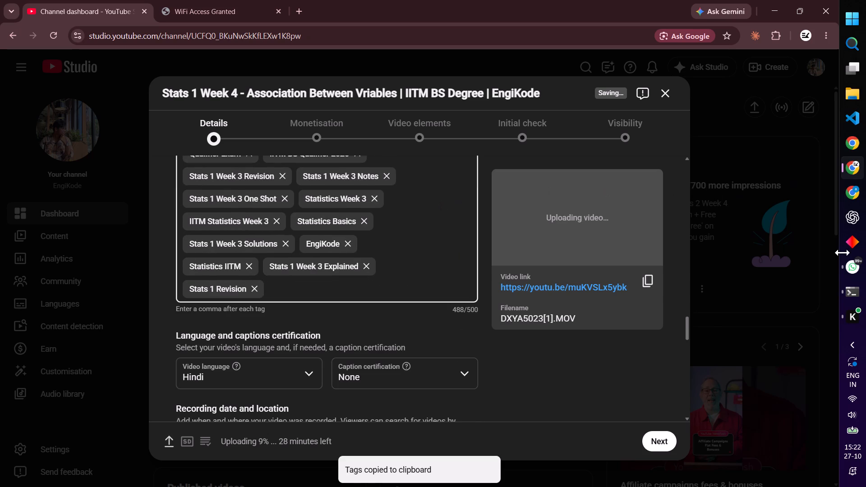
{"action": "left_click", "coordinate": [850, 217]}
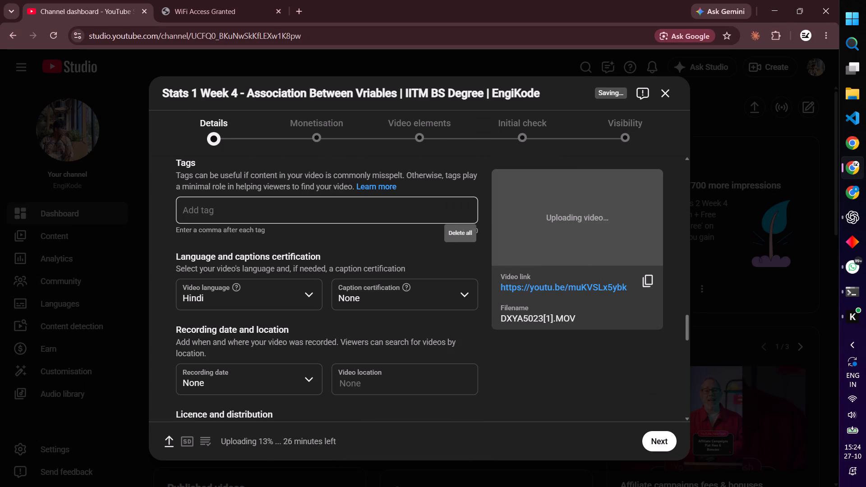
{"action": "left_click", "coordinate": [334, 212]}
{"action": "key", "text": "ctrl+v"}
{"action": "scroll", "coordinate": [436, 230], "scroll_direction": "down", "scroll_amount": 1}
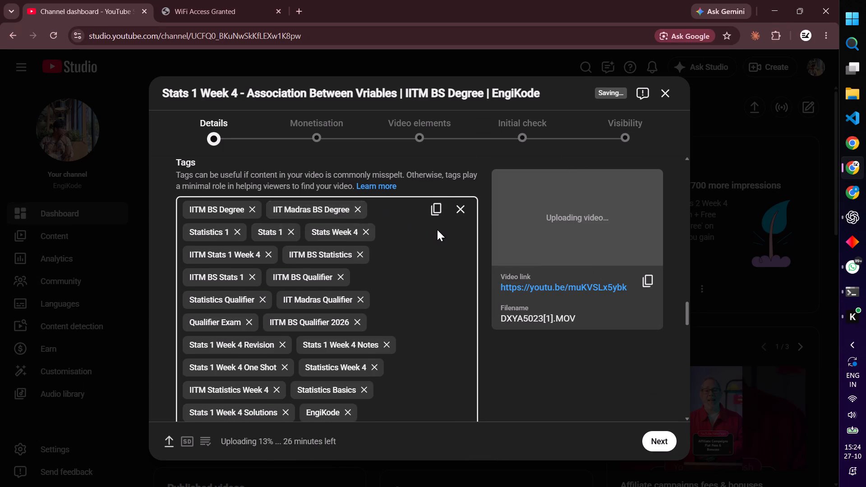
{"action": "scroll", "coordinate": [437, 230], "scroll_direction": "down", "scroll_amount": 1}
{"action": "scroll", "coordinate": [437, 230], "scroll_direction": "up", "scroll_amount": 1}
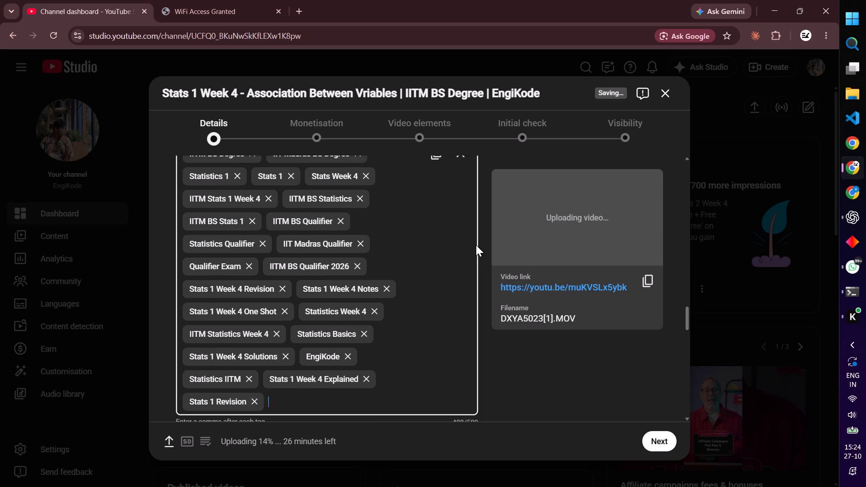
{"action": "scroll", "coordinate": [476, 245], "scroll_direction": "up", "scroll_amount": 1}
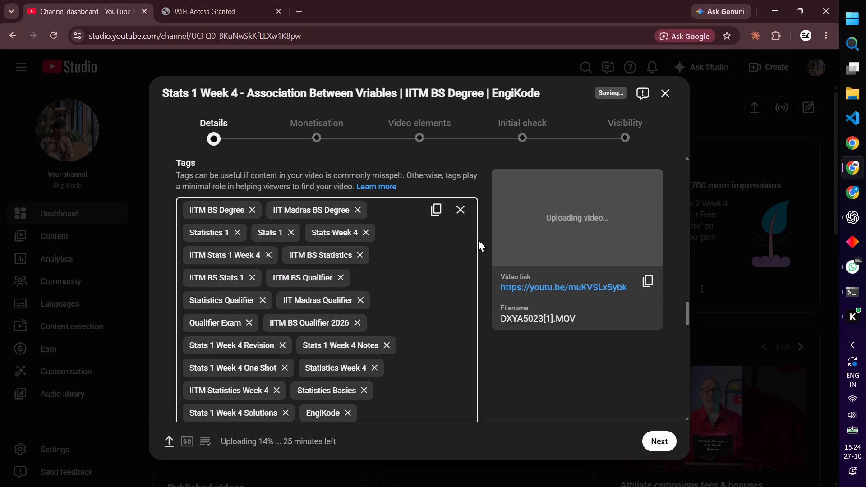
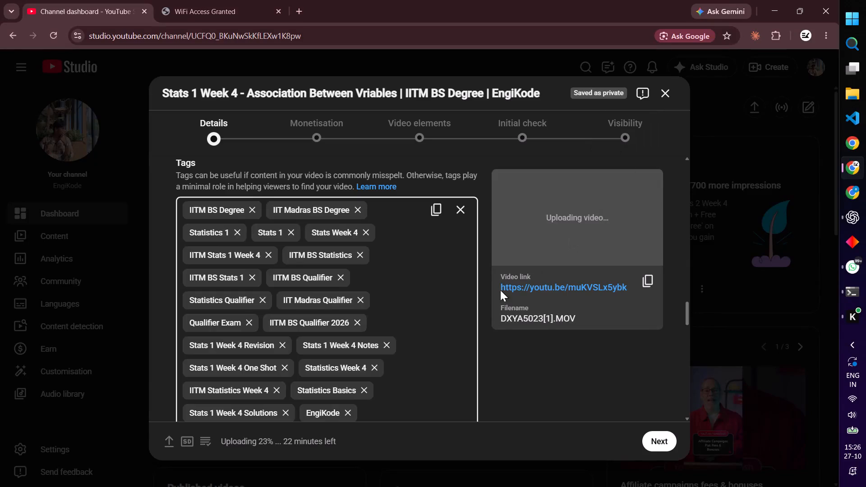
Open the EngiKode design file in Figma under the second Chrome profile and dismiss the pop-up about code layers.
{"action": "scroll", "coordinate": [485, 305], "scroll_direction": "up", "scroll_amount": 10}
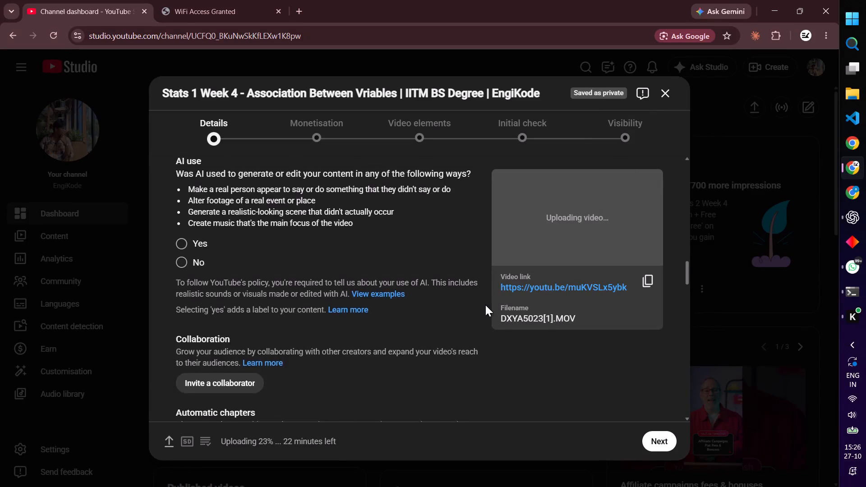
{"action": "scroll", "coordinate": [485, 305], "scroll_direction": "up", "scroll_amount": 10}
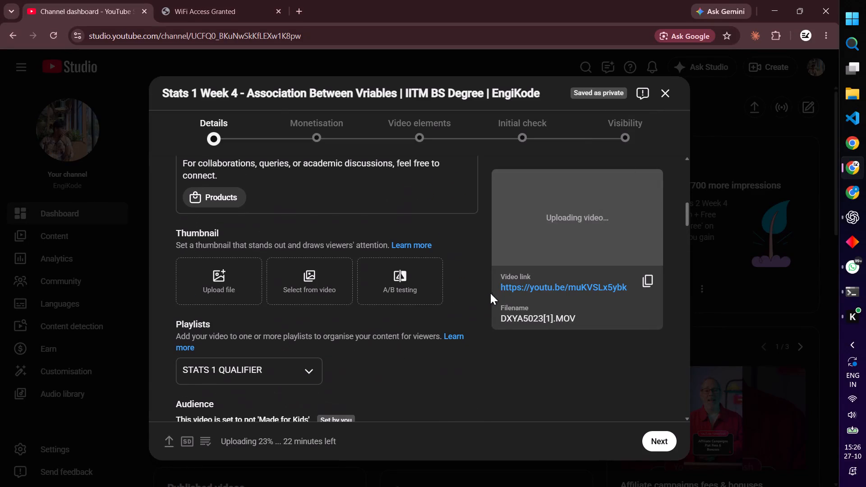
{"action": "left_click", "coordinate": [857, 146]}
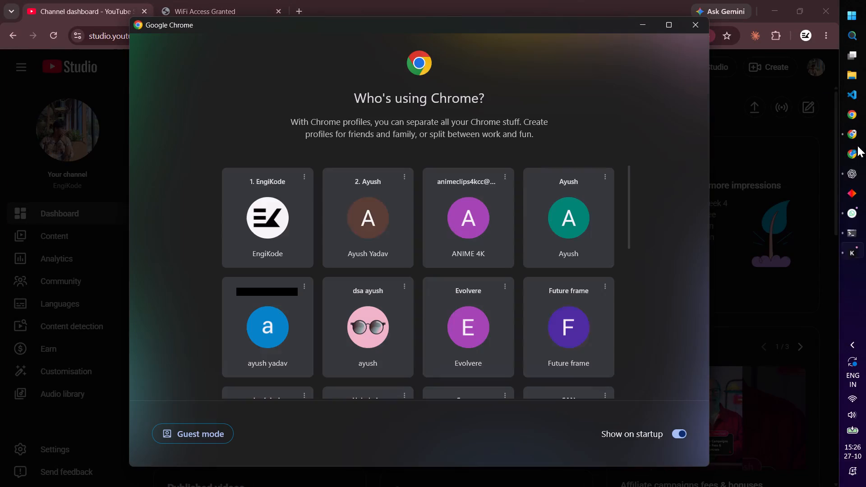
{"action": "left_click", "coordinate": [379, 228]}
{"action": "key", "text": "f"}
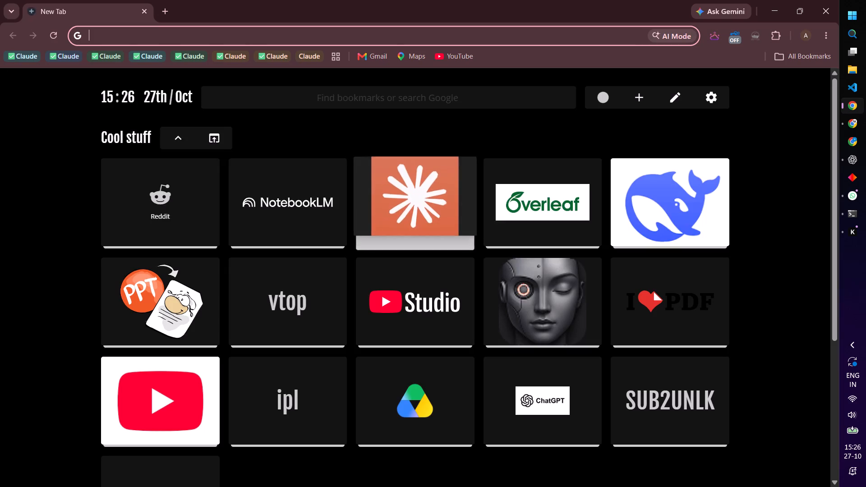
{"action": "type", "text": "ig"}
{"action": "key", "text": "m"}
{"action": "key", "text": "Return"}
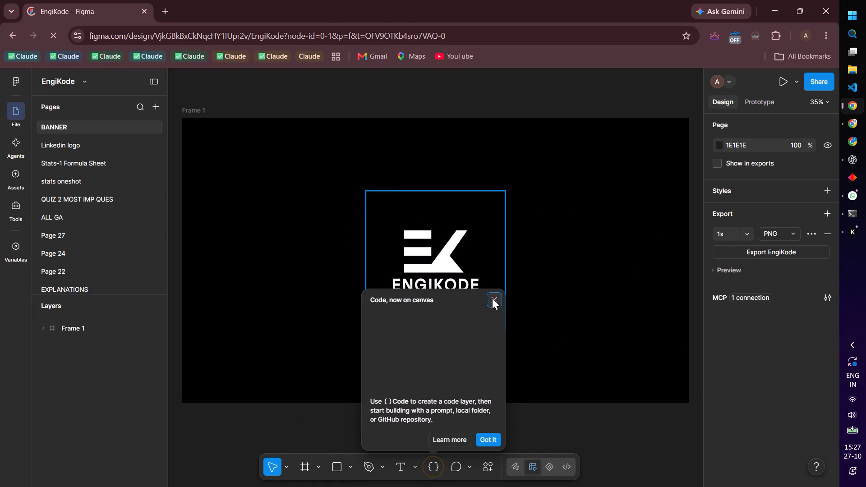
{"action": "left_click", "coordinate": [495, 298]}
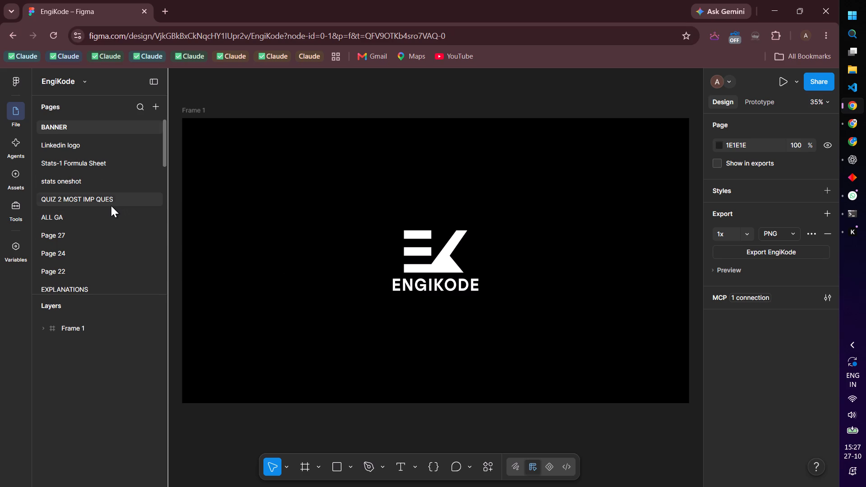
Open the EXPLANATIONS page of the design file, which holds the course thumbnails.
{"action": "scroll", "coordinate": [114, 216], "scroll_direction": "down", "scroll_amount": 1}
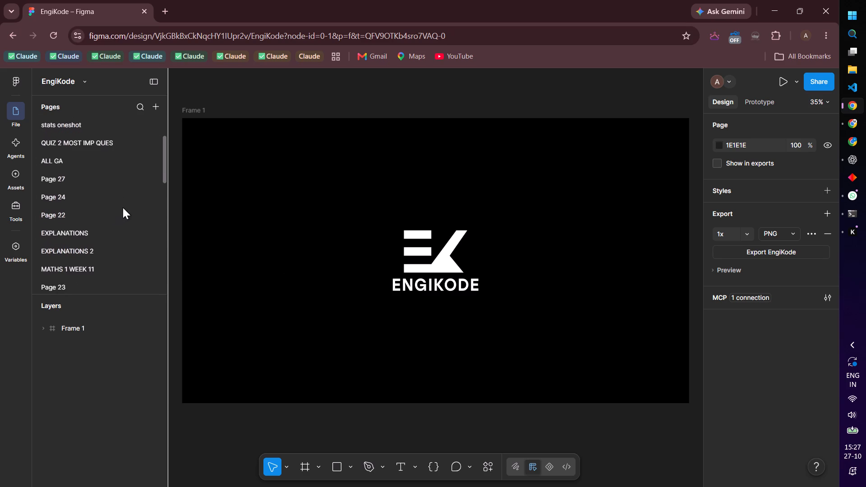
{"action": "left_click", "coordinate": [64, 250]}
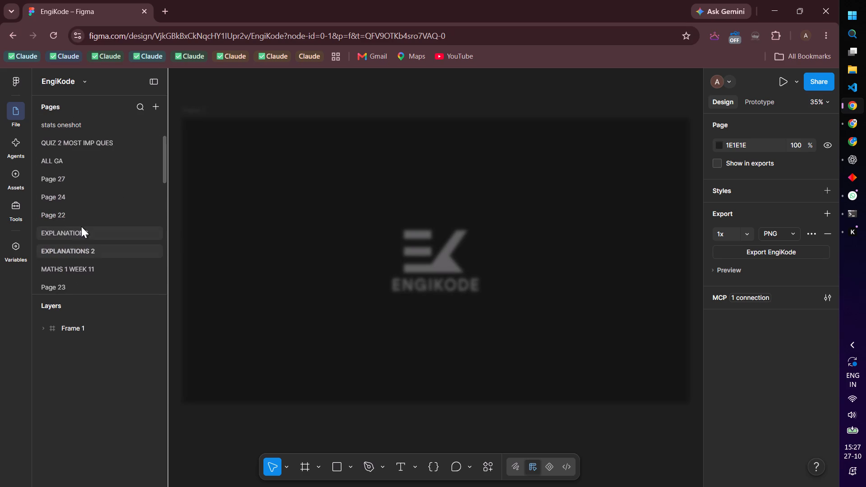
{"action": "left_click", "coordinate": [82, 231]}
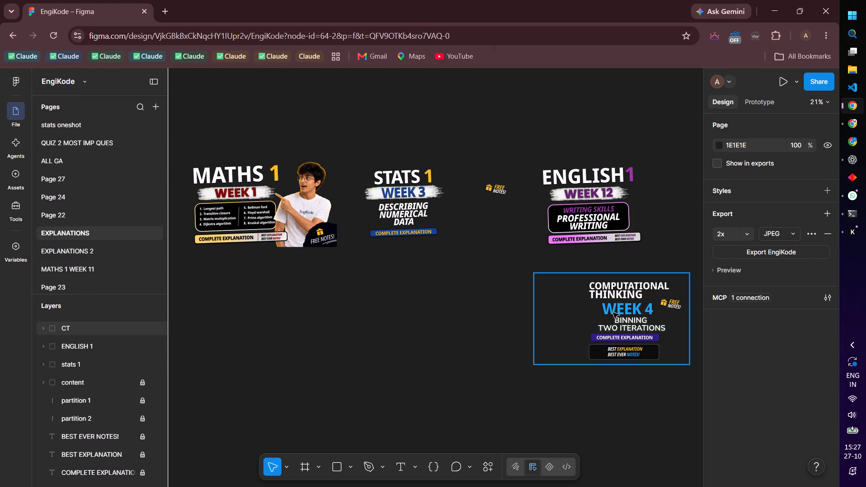
Replace the topic text on the Stats 1 thumbnail with "ASSOCIATION BETWEEN VARIABLES" in capitals, one word per line.
{"action": "double_click", "coordinate": [424, 216]}
{"action": "double_click", "coordinate": [410, 220]}
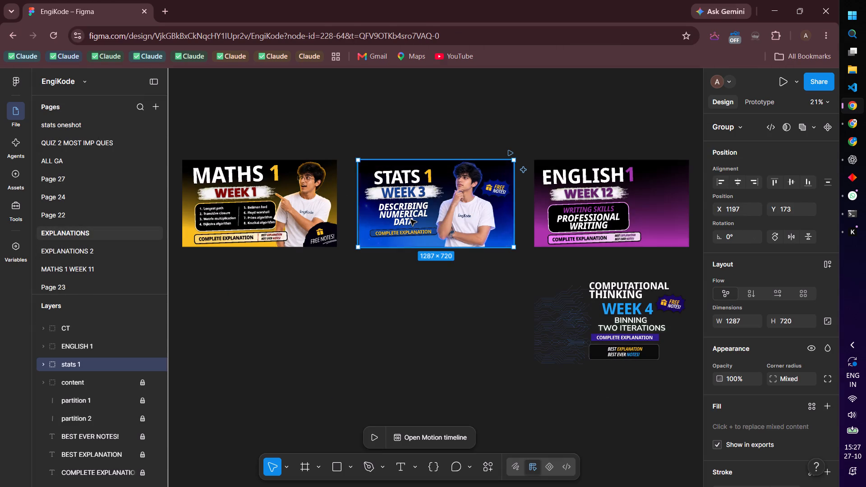
{"action": "double_click", "coordinate": [413, 215]}
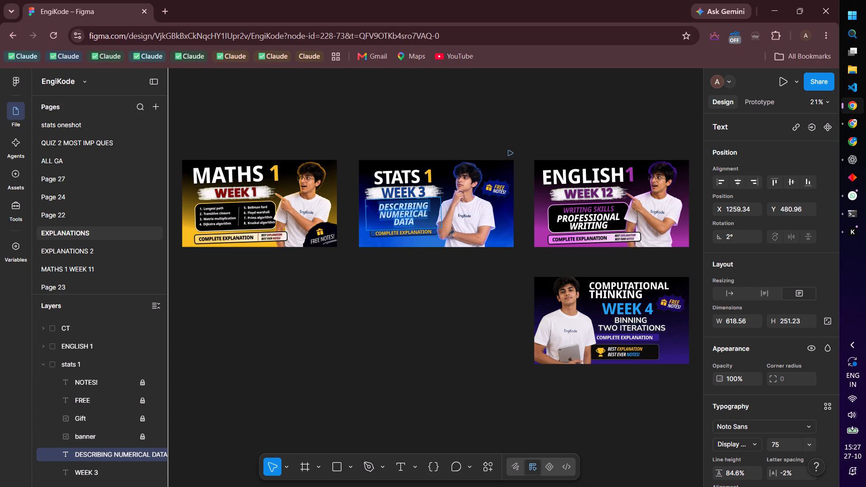
{"action": "type", "text": "ssociato"}
{"action": "key", "text": "BackSpace"}
{"action": "key", "text": "BackSpace"}
{"action": "key", "text": "BackSpace"}
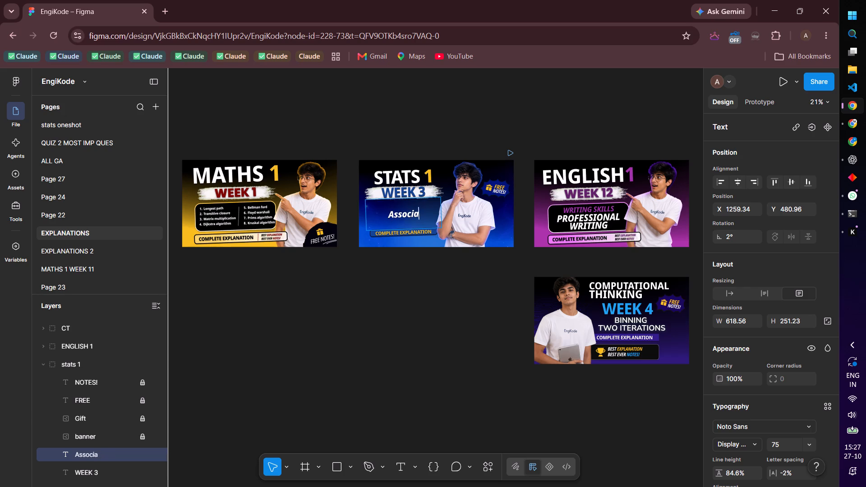
{"action": "key", "text": "BackSpace"}
{"action": "key", "text": "BackSpace"}
{"action": "key", "text": "BackSpace"}
{"action": "key", "text": "BackSpace"}
{"action": "key", "text": "c"}
{"action": "key", "text": "BackSpace"}
{"action": "type", "text": "SSOCIATIONS"}
{"action": "key", "text": "BackSpace"}
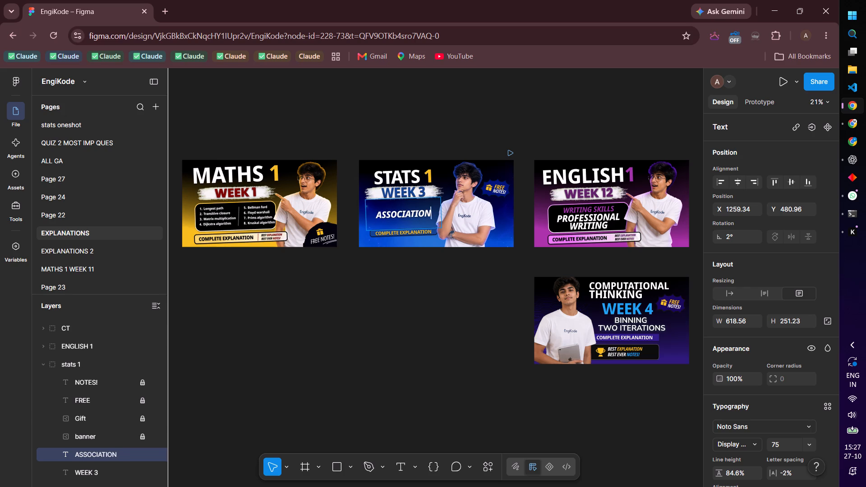
{"action": "key", "text": "Return"}
{"action": "type", "text": "BETWEEN"}
{"action": "key", "text": "Return"}
{"action": "type", "text": "VARIABLES"}
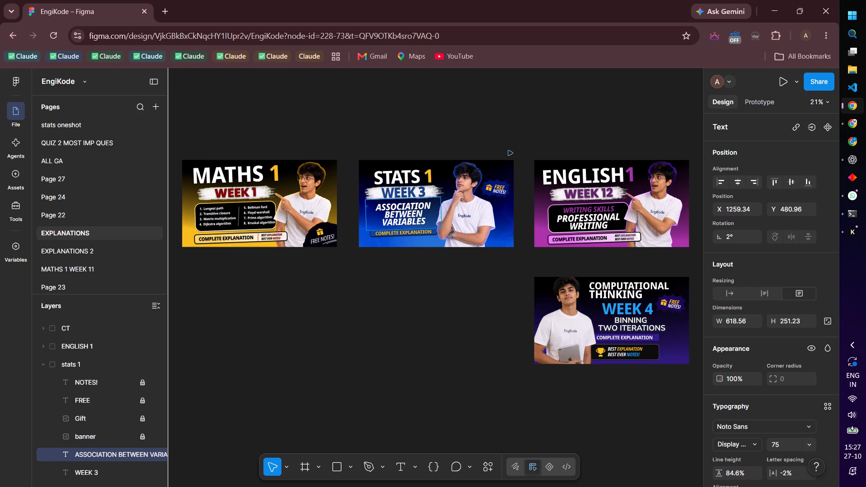
Change the week label on the Stats 1 thumbnail to "WEEK 4" and finish the text editing.
{"action": "left_click", "coordinate": [425, 186]}
{"action": "left_click", "coordinate": [425, 187]}
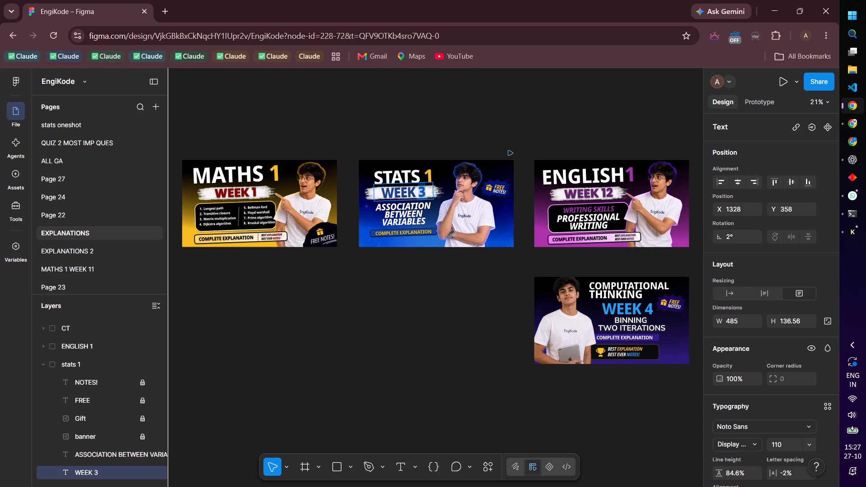
{"action": "key", "text": "4"}
{"action": "left_click", "coordinate": [399, 305]}
{"action": "left_click", "coordinate": [477, 278]}
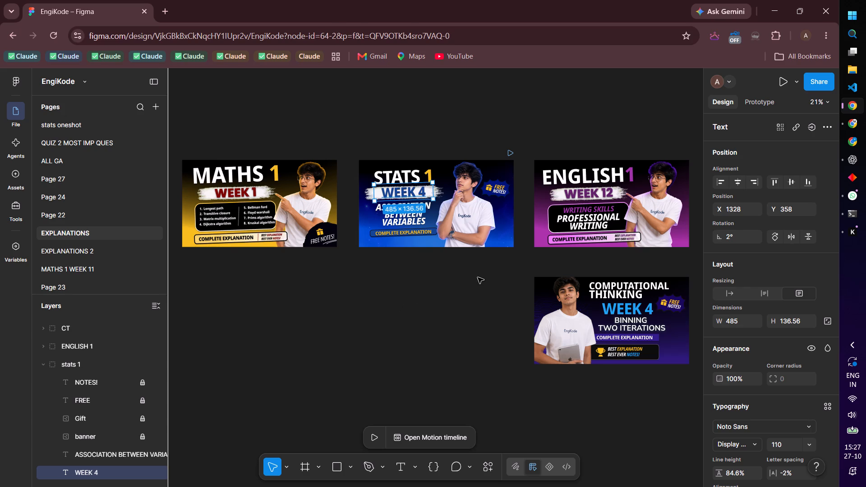
Select the whole stats 1 thumbnail group and export it as a 2x PNG.
{"action": "left_click_drag", "start_coordinate": [515, 268], "coordinate": [388, 182]}
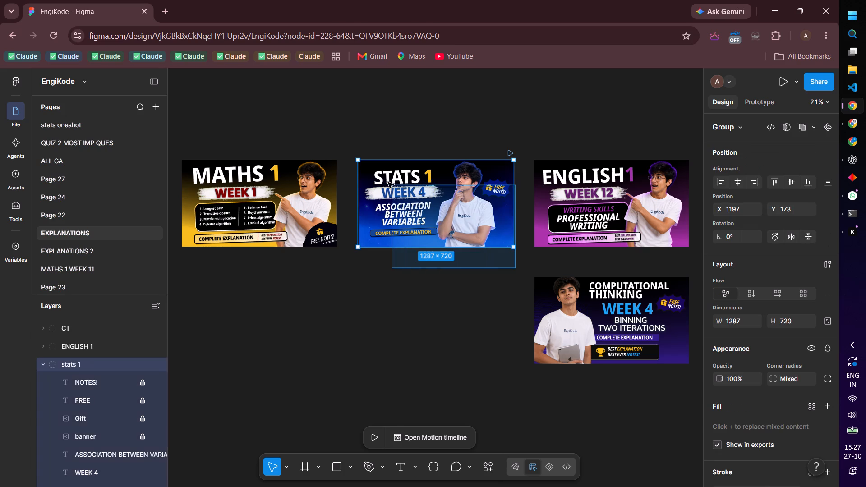
{"action": "left_click_drag", "start_coordinate": [388, 182], "coordinate": [365, 155]}
{"action": "scroll", "coordinate": [802, 388], "scroll_direction": "down", "scroll_amount": 4}
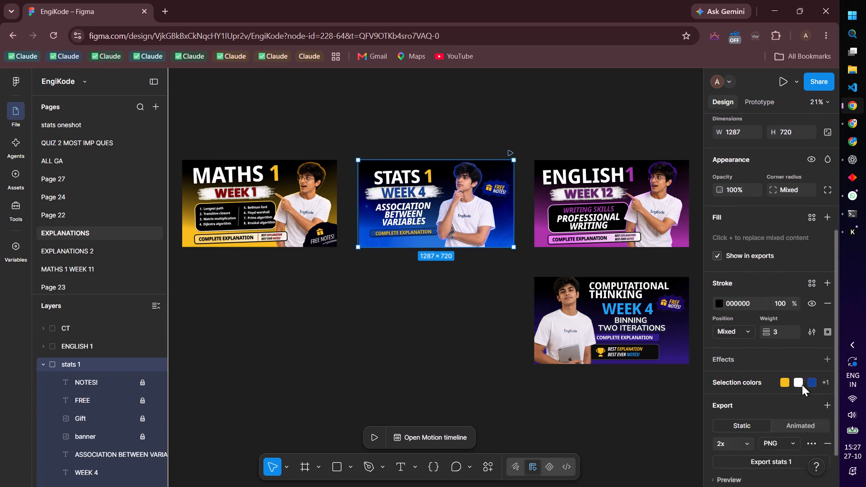
{"action": "scroll", "coordinate": [802, 385], "scroll_direction": "down", "scroll_amount": 1}
{"action": "left_click", "coordinate": [762, 427]}
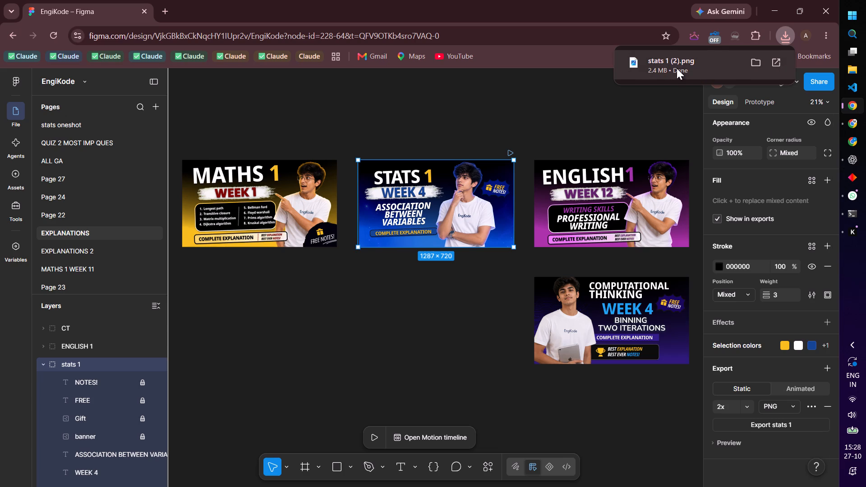
Bring the exported stats 1 (2).png into the YouTube Studio upload as the video's thumbnail and check its preview.
{"action": "left_click_drag", "start_coordinate": [677, 68], "coordinate": [668, 120]}
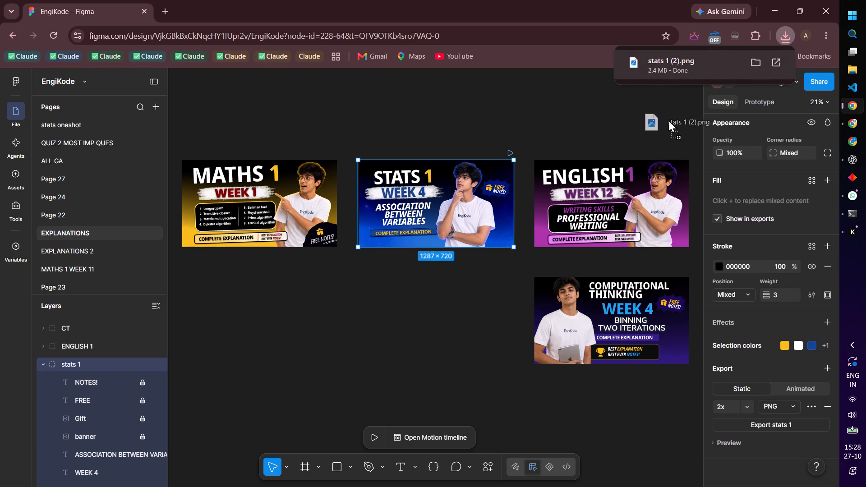
{"action": "left_click_drag", "start_coordinate": [668, 120], "coordinate": [412, 198]}
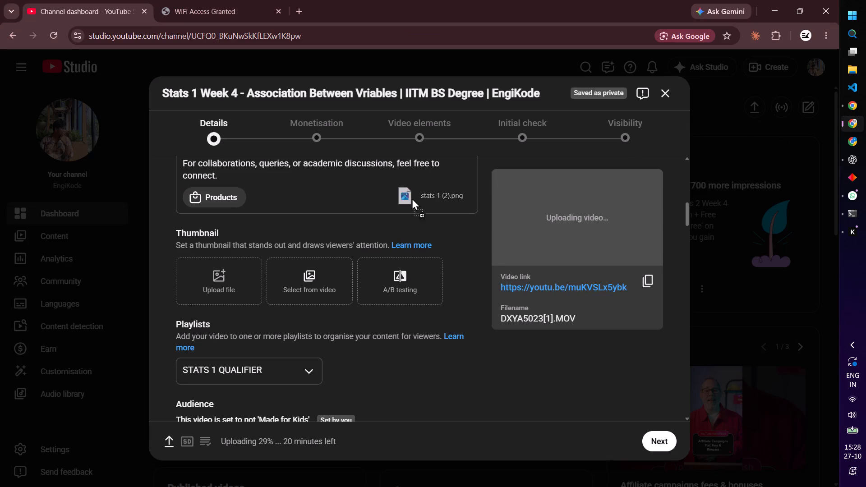
{"action": "left_click_drag", "start_coordinate": [412, 198], "coordinate": [213, 270]}
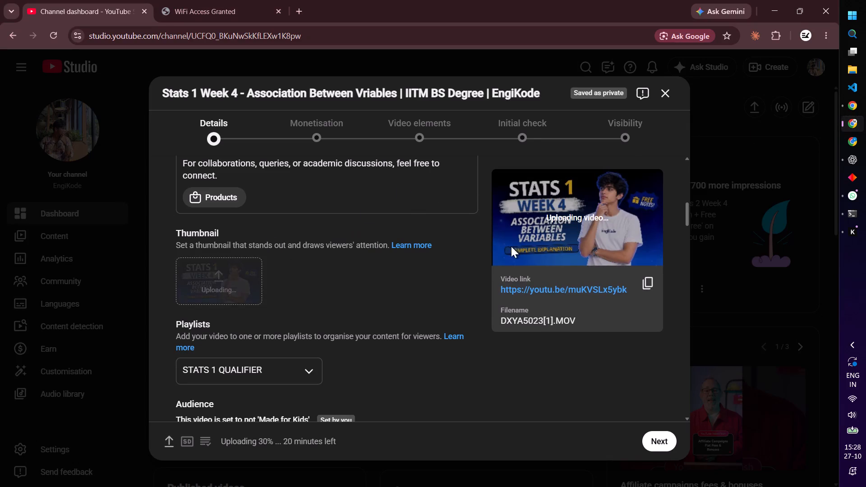
{"action": "scroll", "coordinate": [491, 263], "scroll_direction": "up", "scroll_amount": 10}
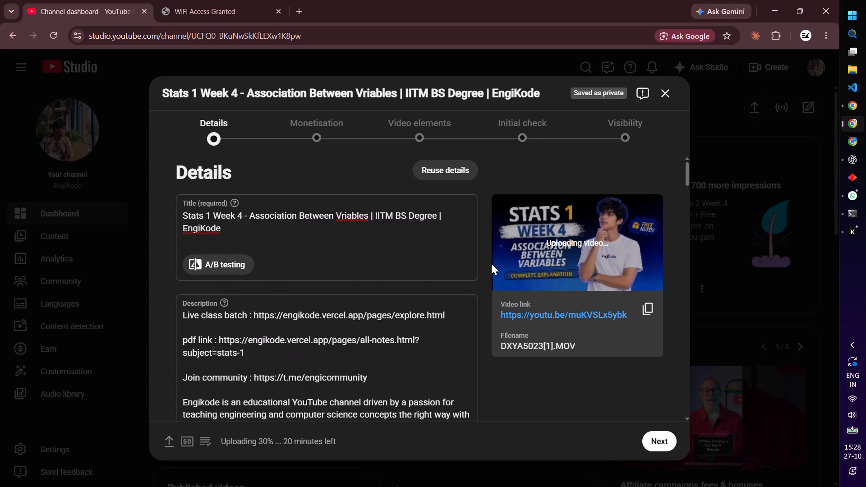
{"action": "scroll", "coordinate": [491, 263], "scroll_direction": "up", "scroll_amount": 10}
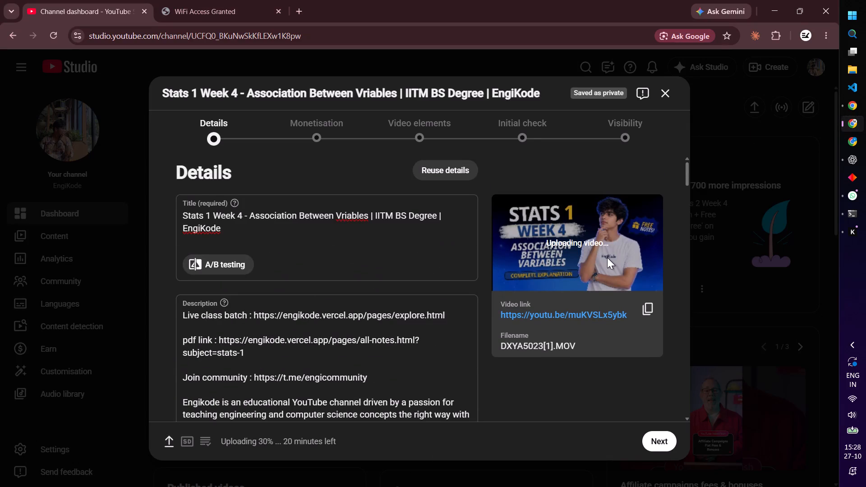
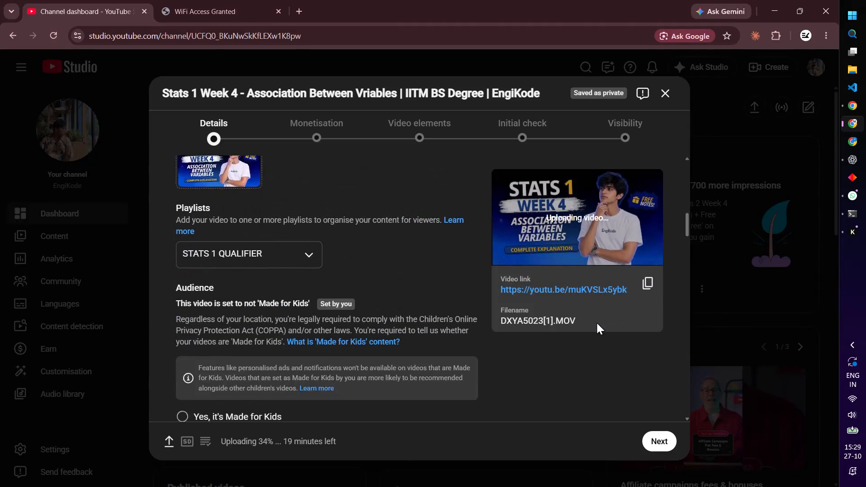
Go through the remaining video details, proceed to Monetisation and set watch page ads and YouTube Premium to On.
{"action": "scroll", "coordinate": [597, 323], "scroll_direction": "down", "scroll_amount": 8}
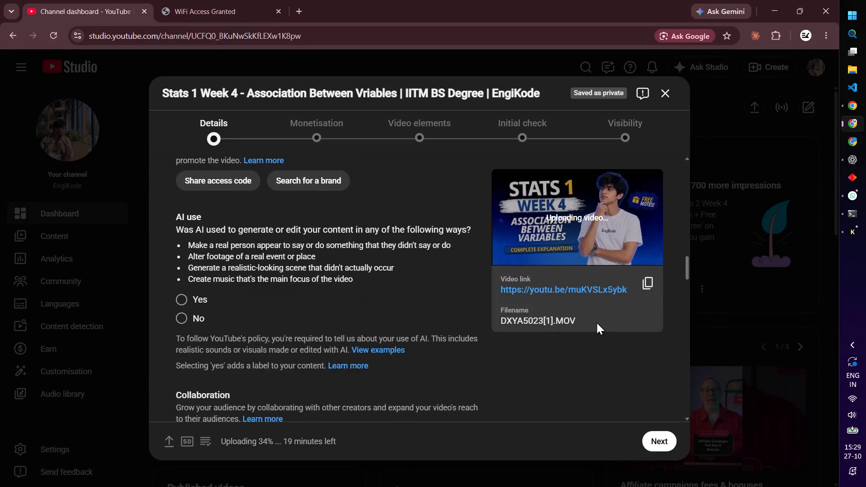
{"action": "scroll", "coordinate": [597, 323], "scroll_direction": "down", "scroll_amount": 2}
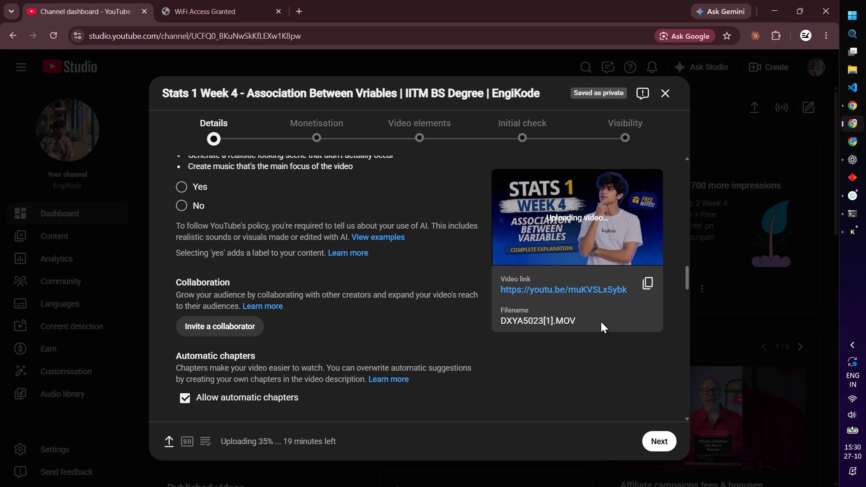
{"action": "scroll", "coordinate": [601, 322], "scroll_direction": "down", "scroll_amount": 9}
{"action": "scroll", "coordinate": [624, 364], "scroll_direction": "down", "scroll_amount": 4}
{"action": "left_click", "coordinate": [653, 446]}
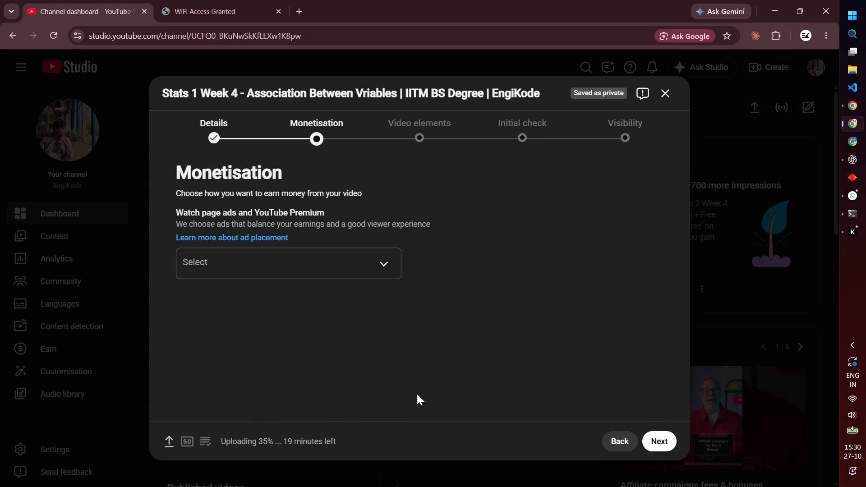
{"action": "left_click", "coordinate": [310, 263]}
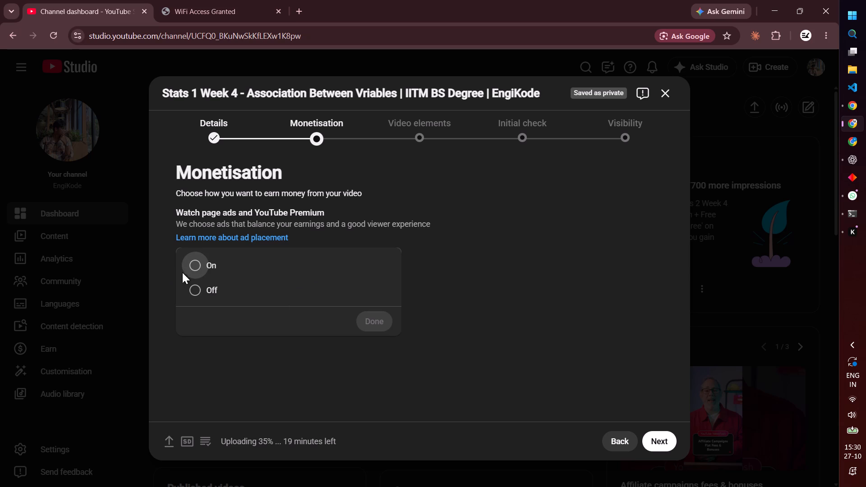
{"action": "left_click", "coordinate": [193, 270]}
{"action": "left_click", "coordinate": [365, 321]}
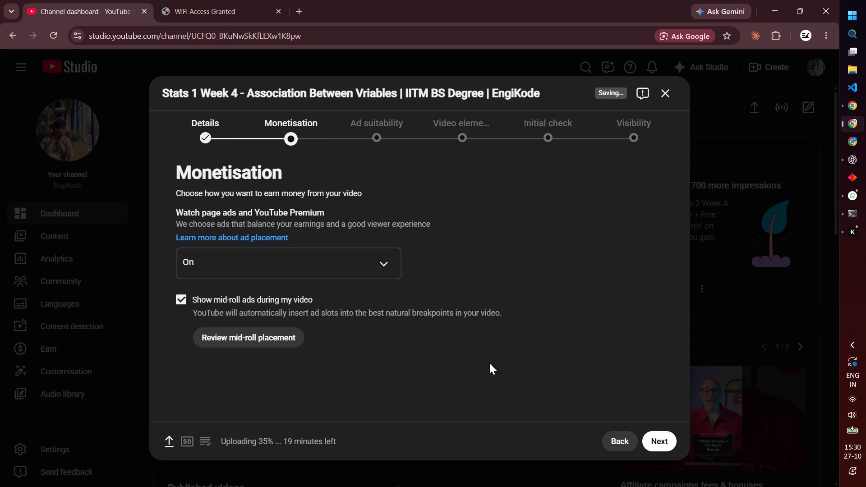
Rate the video's ad suitability as "None of the above" and submit the rating.
{"action": "left_click", "coordinate": [655, 444]}
{"action": "scroll", "coordinate": [430, 349], "scroll_direction": "down", "scroll_amount": 2}
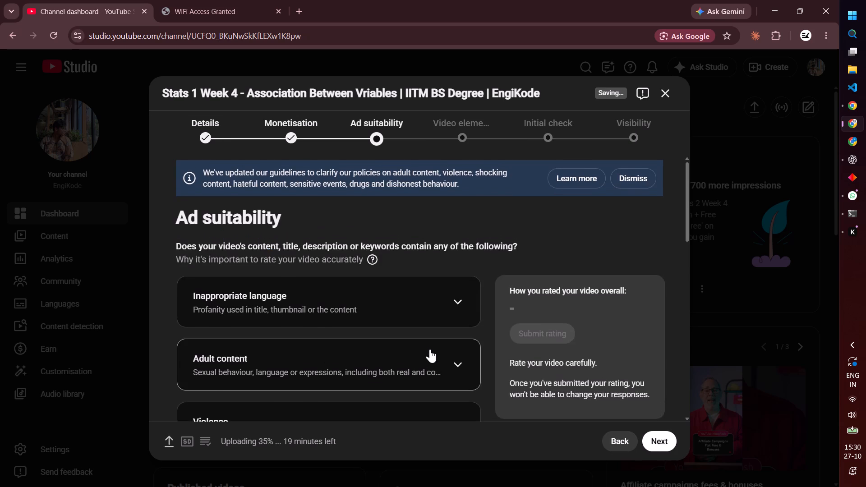
{"action": "scroll", "coordinate": [430, 349], "scroll_direction": "down", "scroll_amount": 19}
{"action": "left_click", "coordinate": [181, 398]}
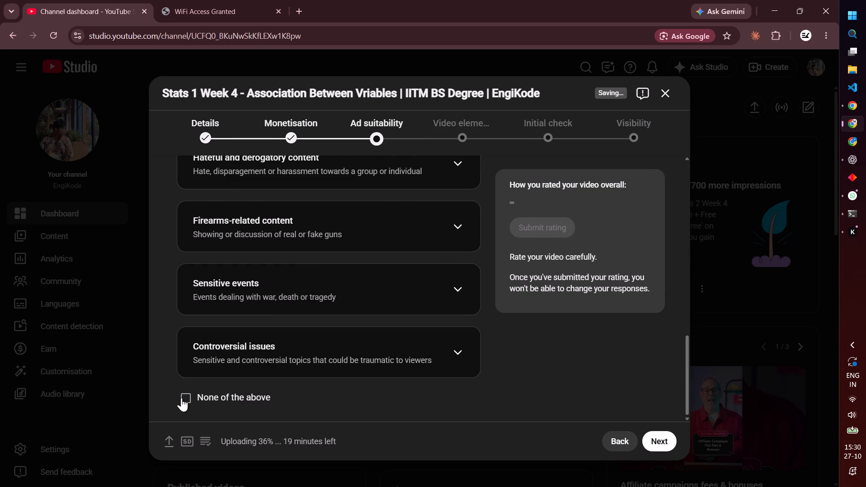
{"action": "left_click", "coordinate": [548, 171]}
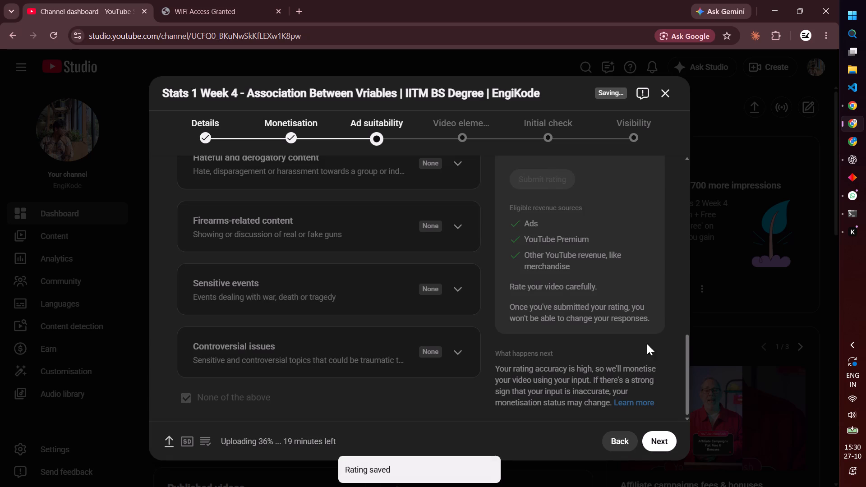
Import the end screen from an existing channel video, preview its elements near the end of the timeline, and save it.
{"action": "left_click", "coordinate": [662, 447]}
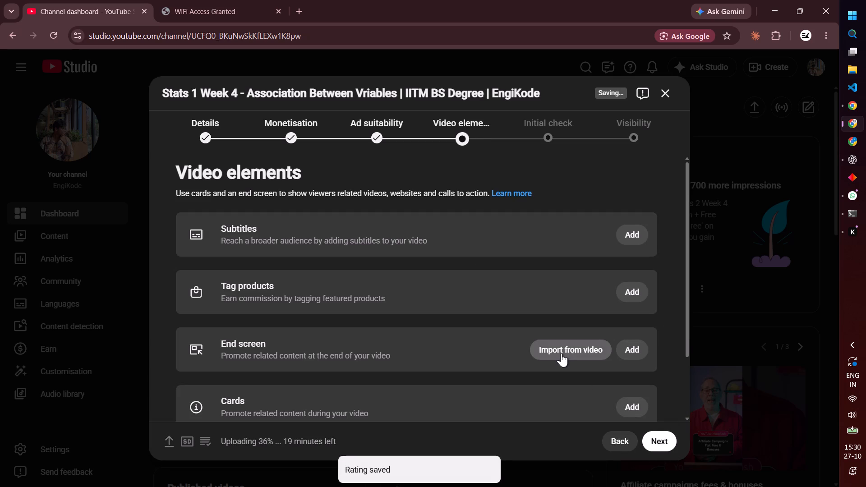
{"action": "left_click", "coordinate": [561, 353]}
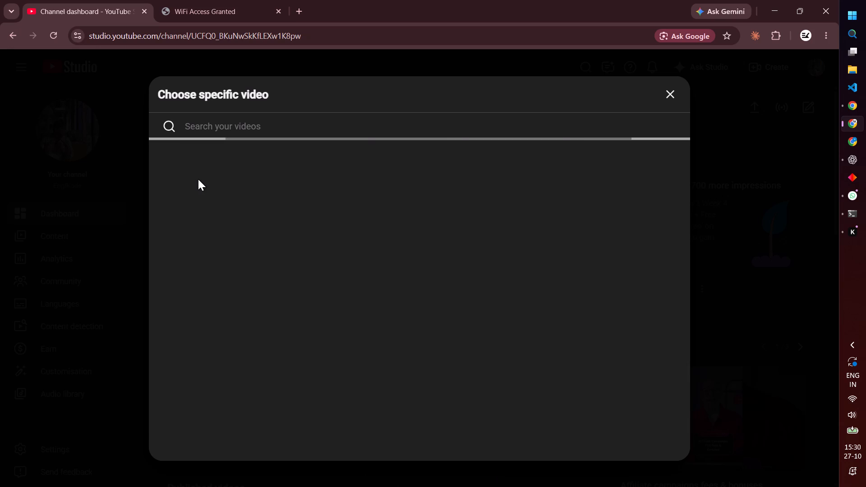
{"action": "left_click", "coordinate": [198, 179]}
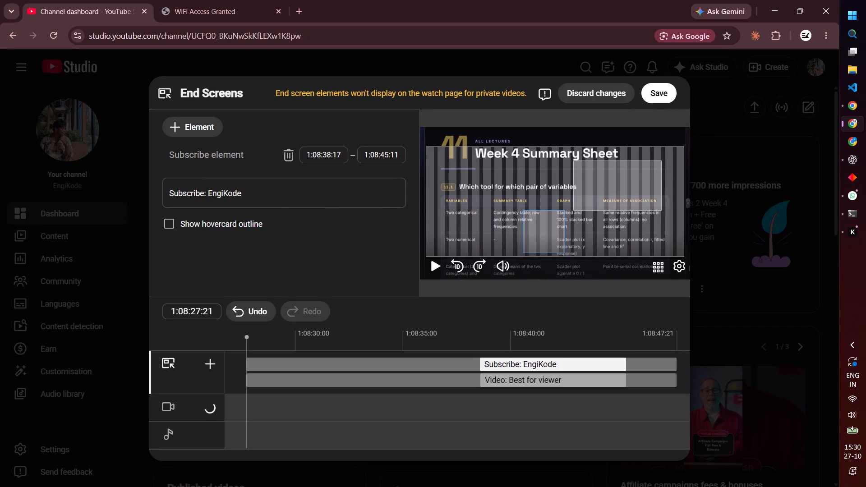
{"action": "left_click", "coordinate": [537, 341]}
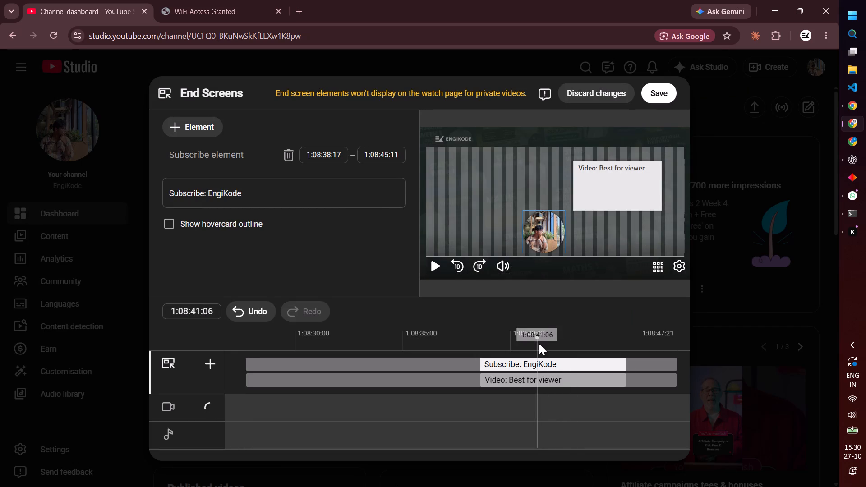
{"action": "left_click", "coordinate": [614, 345]}
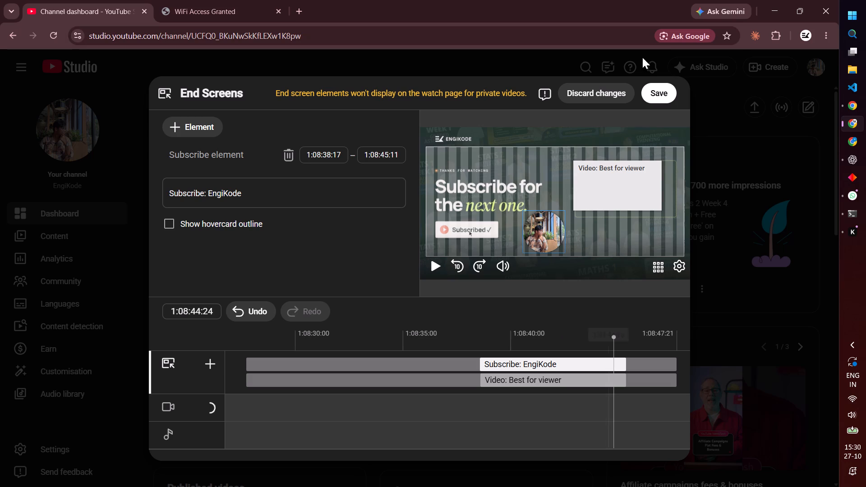
{"action": "left_click", "coordinate": [660, 97]}
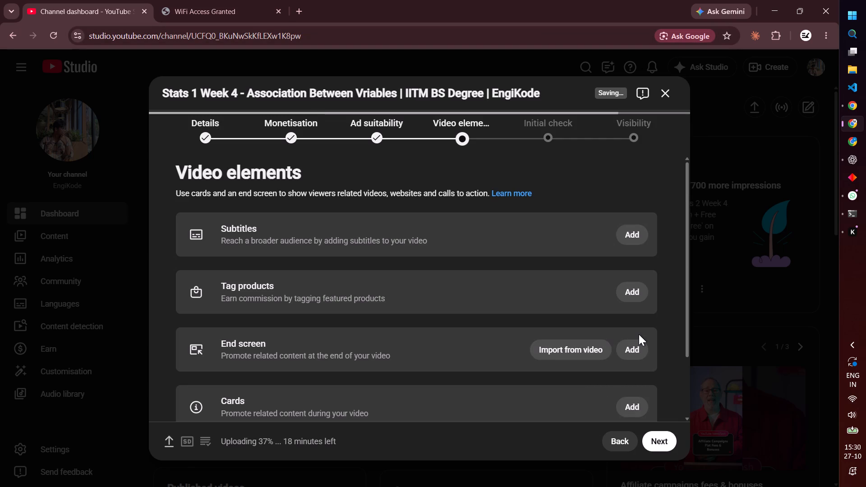
Proceed to Visibility and set a private-to-public schedule with the publish date 27 Oct 2026.
{"action": "left_click", "coordinate": [663, 443]}
{"action": "left_click", "coordinate": [662, 443]}
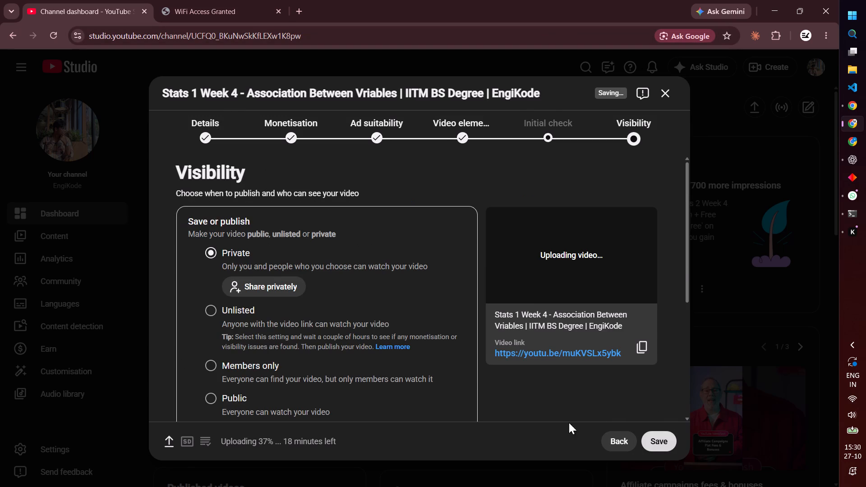
{"action": "scroll", "coordinate": [368, 346], "scroll_direction": "down", "scroll_amount": 7}
{"action": "left_click", "coordinate": [294, 272]}
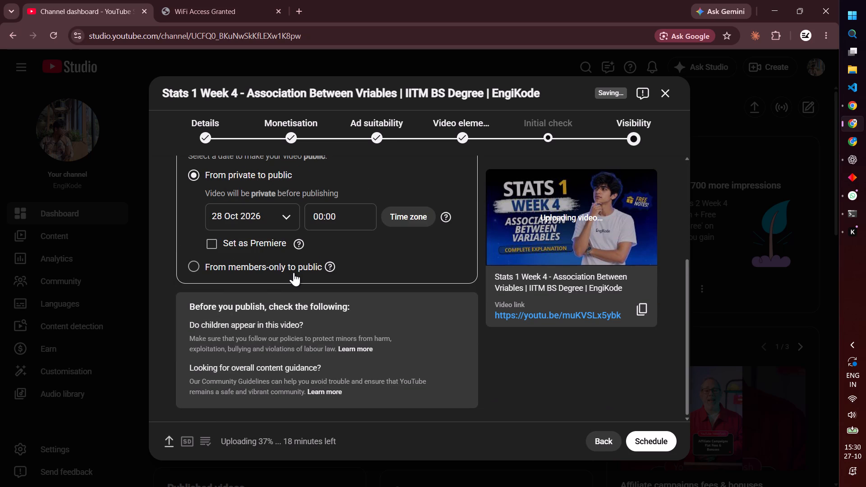
{"action": "left_click", "coordinate": [243, 216]}
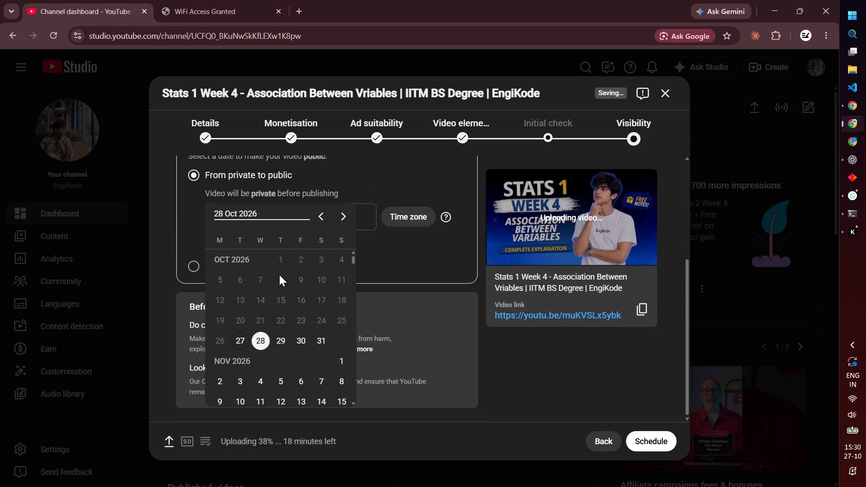
{"action": "left_click", "coordinate": [236, 344]}
Set the publish time to 17:00, schedule the video and dismiss the notices that follow.
{"action": "left_click", "coordinate": [339, 207]}
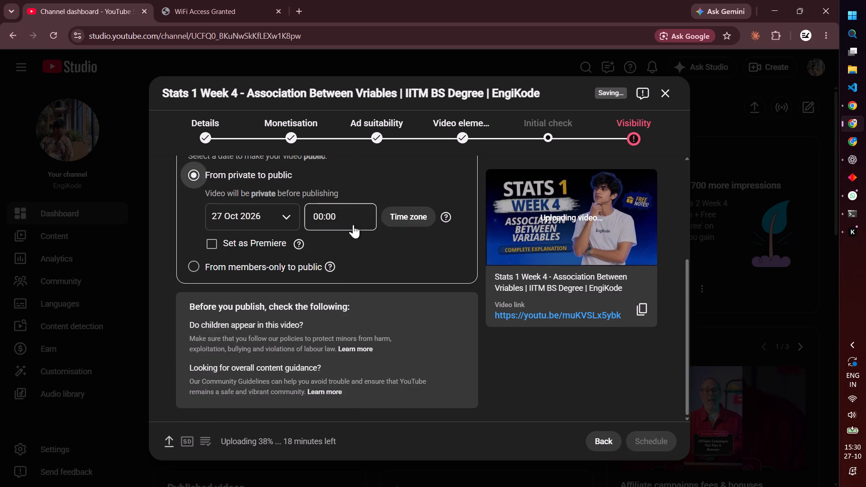
{"action": "left_click", "coordinate": [357, 217]}
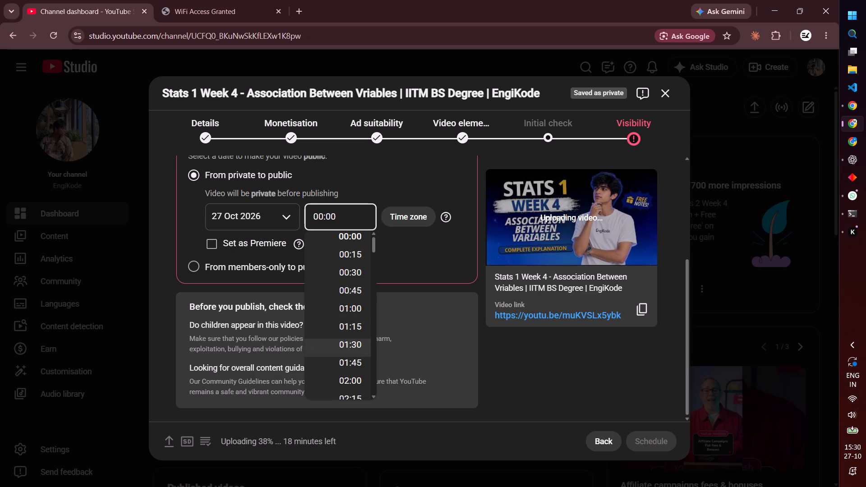
{"action": "scroll", "coordinate": [345, 343], "scroll_direction": "down", "scroll_amount": 15}
{"action": "scroll", "coordinate": [345, 343], "scroll_direction": "down", "scroll_amount": 9}
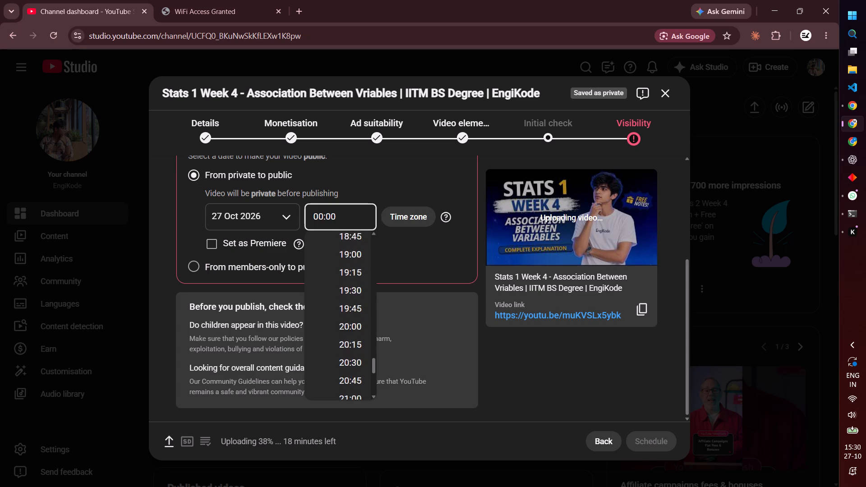
{"action": "scroll", "coordinate": [345, 343], "scroll_direction": "up", "scroll_amount": 5}
{"action": "scroll", "coordinate": [345, 343], "scroll_direction": "down", "scroll_amount": 1}
{"action": "scroll", "coordinate": [347, 307], "scroll_direction": "up", "scroll_amount": 1}
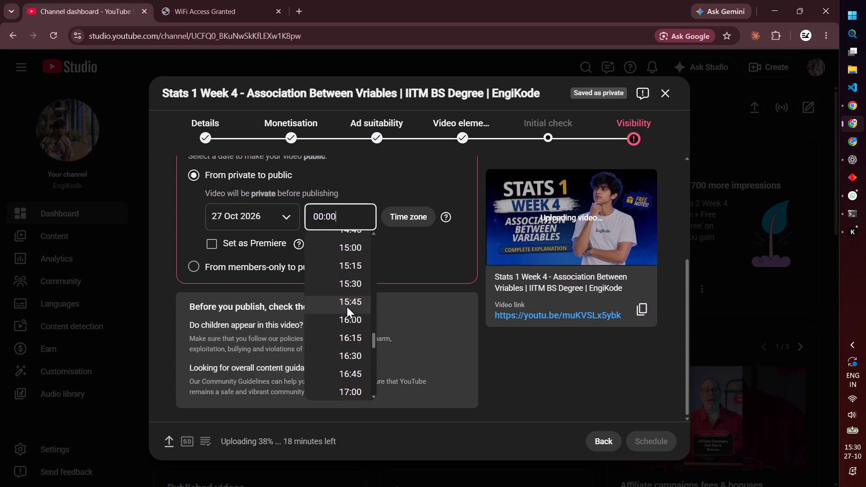
{"action": "scroll", "coordinate": [343, 334], "scroll_direction": "down", "scroll_amount": 2}
{"action": "left_click", "coordinate": [350, 277]}
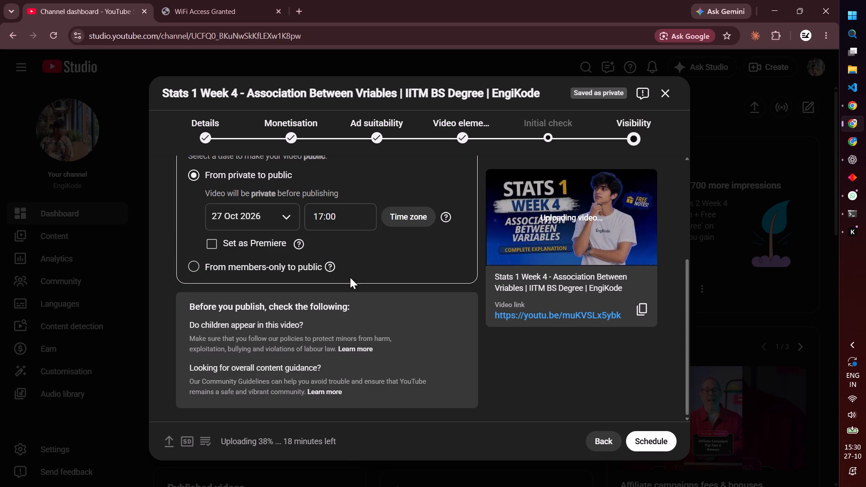
{"action": "left_click", "coordinate": [646, 439]}
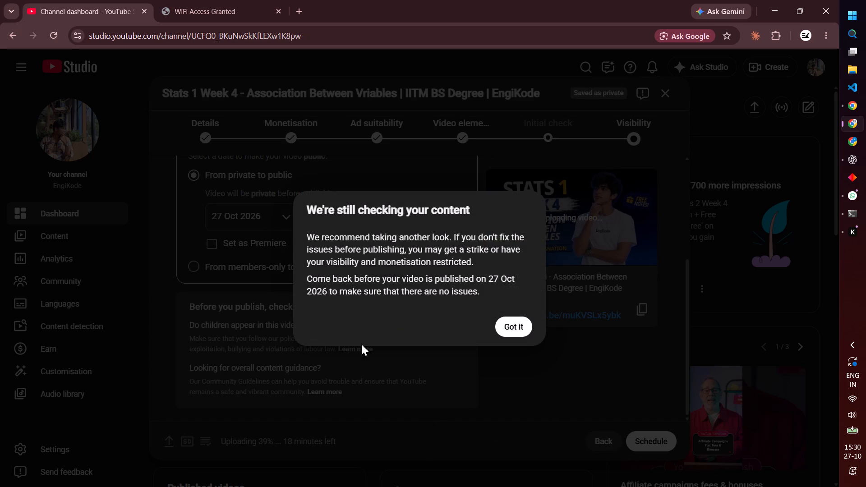
{"action": "left_click", "coordinate": [503, 332]}
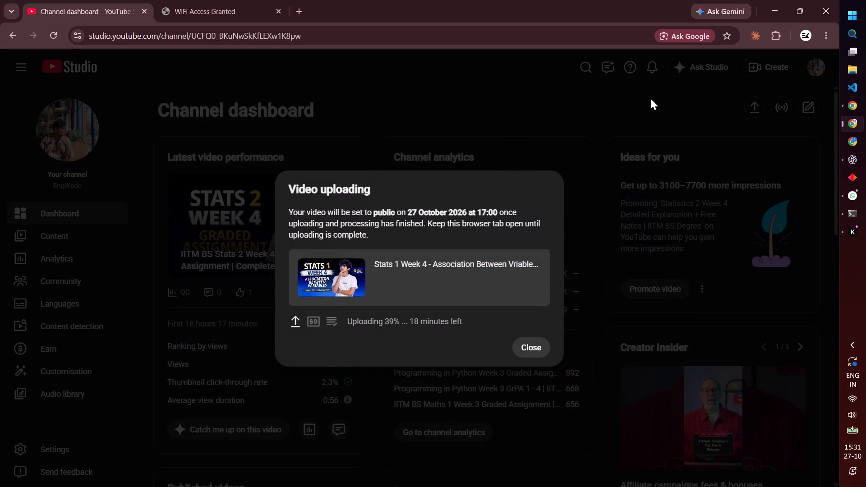
{"action": "left_click", "coordinate": [543, 357]}
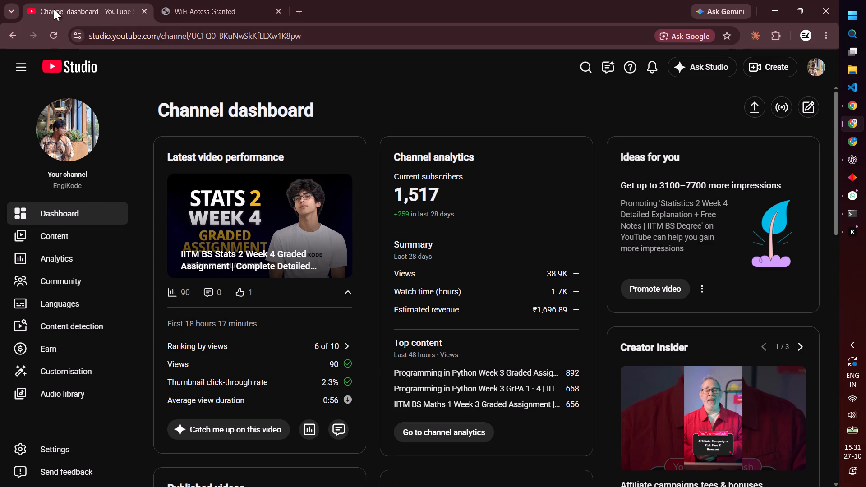
Open the channel's content list to check the uploading Stats 1 Week 4 video, without reloading the site.
{"action": "left_click", "coordinate": [51, 37]}
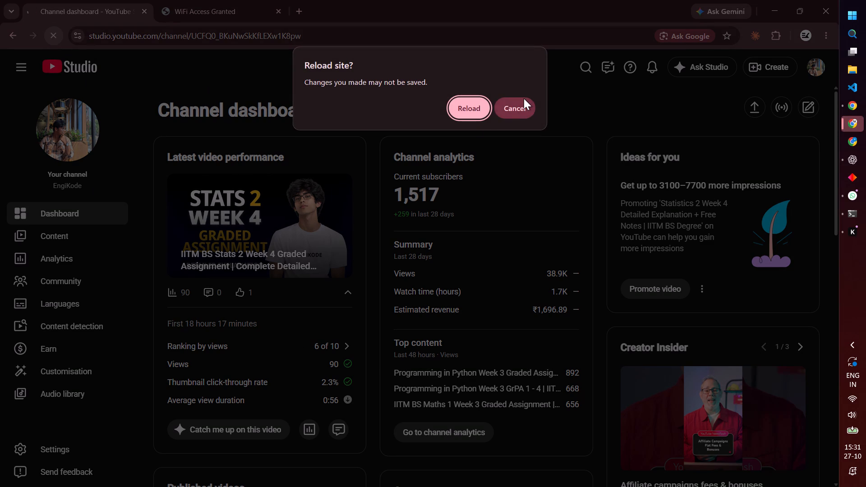
{"action": "left_click", "coordinate": [523, 105]}
{"action": "left_click", "coordinate": [52, 233]}
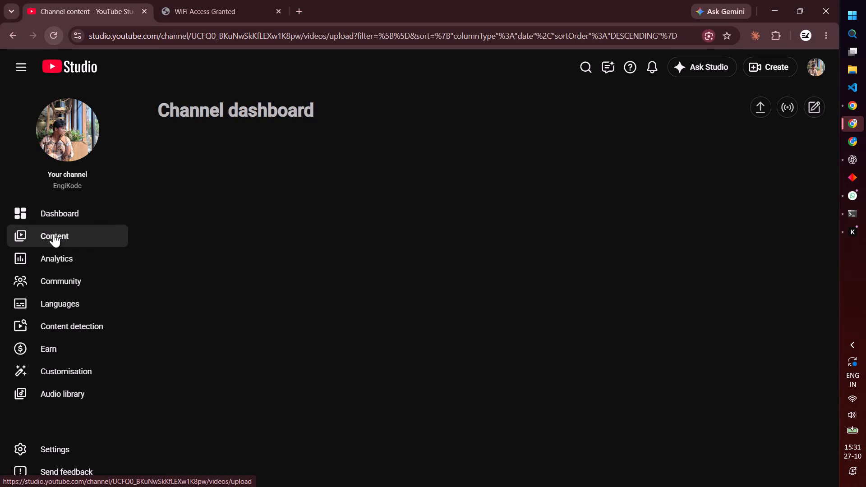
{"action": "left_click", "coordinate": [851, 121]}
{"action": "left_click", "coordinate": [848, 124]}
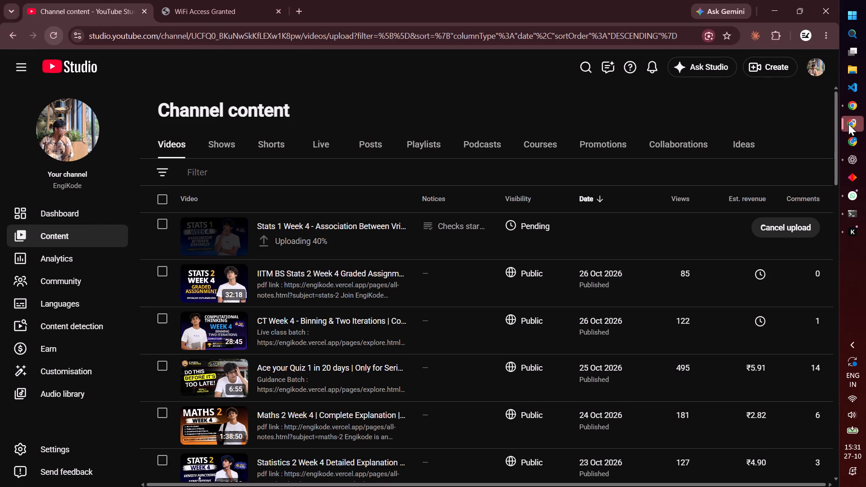
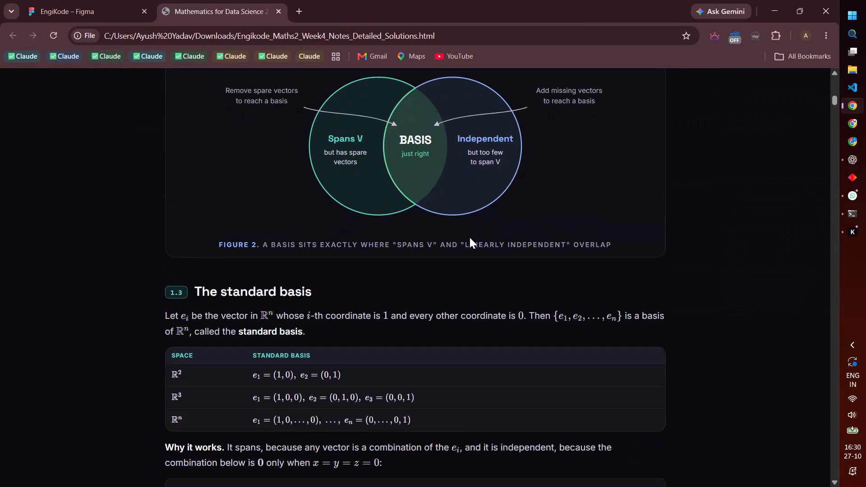
Print the Maths 2 Week 4 notes page to PDF, check the preview through its pages, and save the file in Downloads.
{"action": "key", "text": "ctrl+p"}
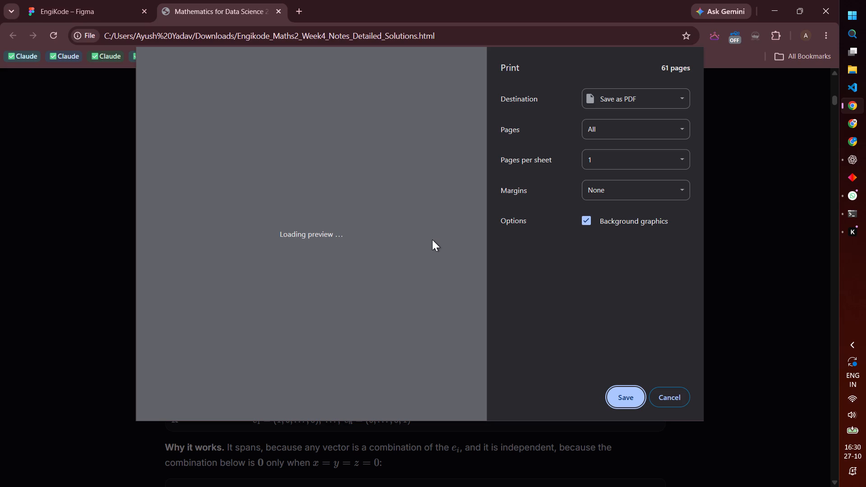
{"action": "scroll", "coordinate": [432, 239], "scroll_direction": "down", "scroll_amount": 6}
{"action": "scroll", "coordinate": [469, 138], "scroll_direction": "down", "scroll_amount": 6}
{"action": "scroll", "coordinate": [469, 138], "scroll_direction": "up", "scroll_amount": 2}
{"action": "scroll", "coordinate": [469, 138], "scroll_direction": "down", "scroll_amount": 8}
{"action": "scroll", "coordinate": [469, 138], "scroll_direction": "down", "scroll_amount": 20}
{"action": "scroll", "coordinate": [469, 138], "scroll_direction": "down", "scroll_amount": 9}
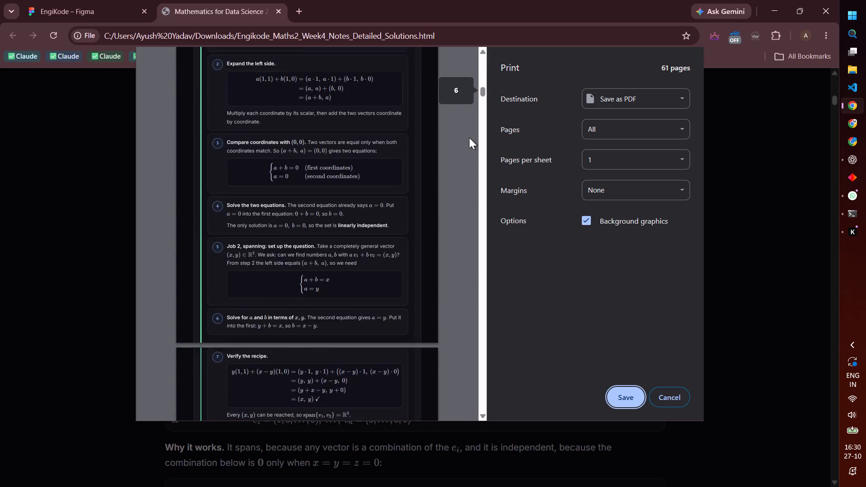
{"action": "scroll", "coordinate": [469, 138], "scroll_direction": "down", "scroll_amount": 20}
{"action": "scroll", "coordinate": [469, 138], "scroll_direction": "down", "scroll_amount": 12}
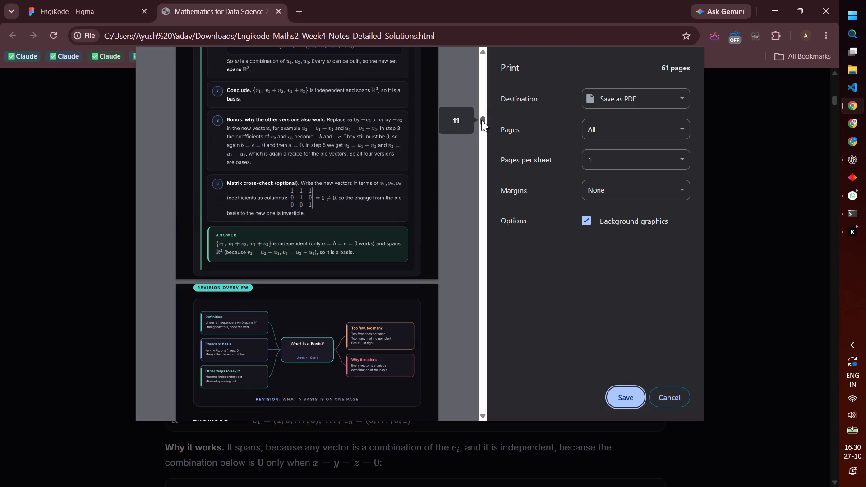
{"action": "left_click_drag", "start_coordinate": [486, 120], "coordinate": [489, 133]}
{"action": "left_click_drag", "start_coordinate": [476, 119], "coordinate": [478, 123]}
{"action": "left_click_drag", "start_coordinate": [480, 123], "coordinate": [480, 141]}
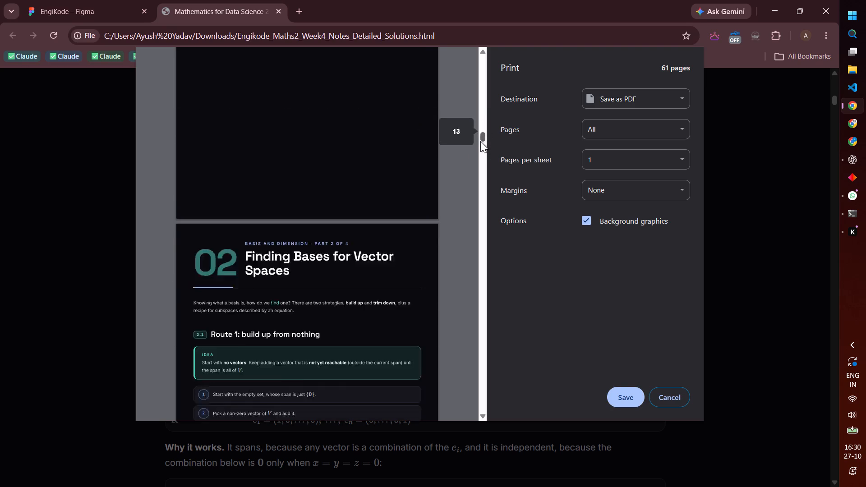
{"action": "left_click_drag", "start_coordinate": [480, 141], "coordinate": [479, 241]}
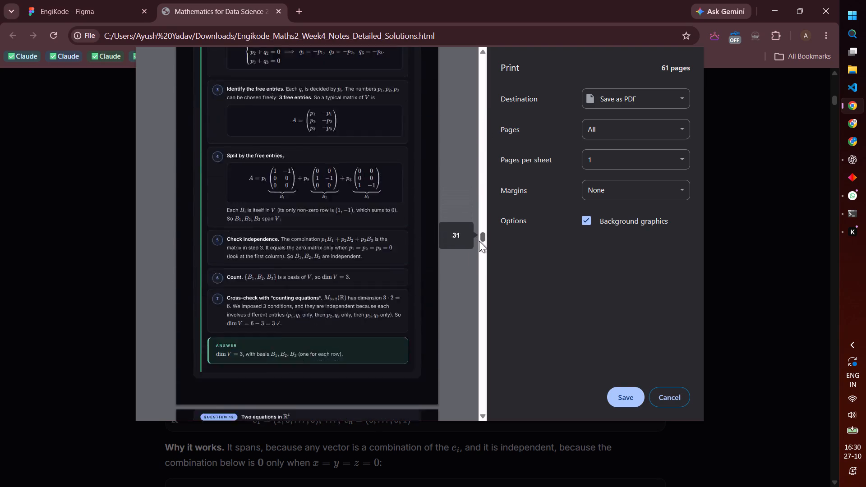
{"action": "left_click_drag", "start_coordinate": [479, 241], "coordinate": [493, 387]}
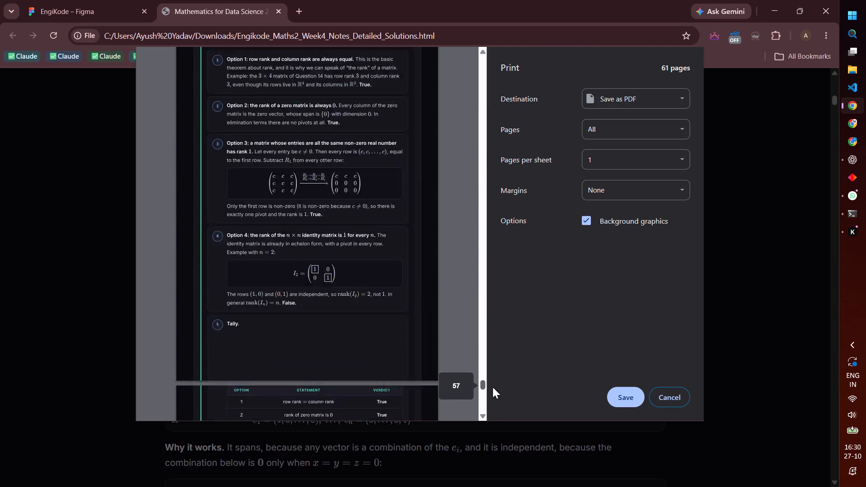
{"action": "left_click_drag", "start_coordinate": [493, 387], "coordinate": [492, 402]}
{"action": "left_click", "coordinate": [617, 396]}
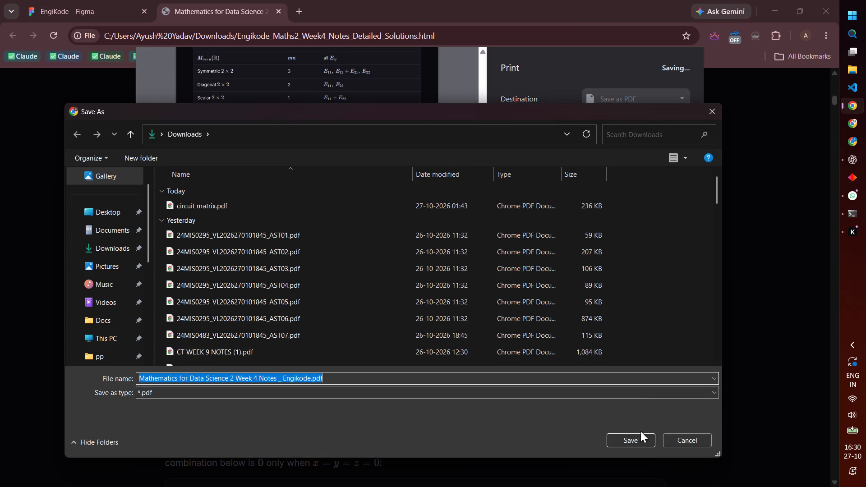
{"action": "left_click", "coordinate": [635, 441]}
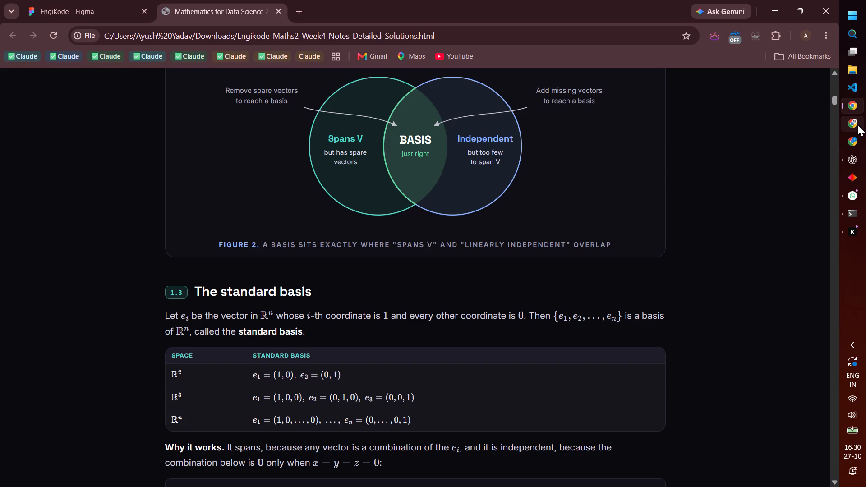
Switch to the EngiKode browser profile, open the EngiKode site's admin notes management, and start a new note.
{"action": "left_click", "coordinate": [857, 124]}
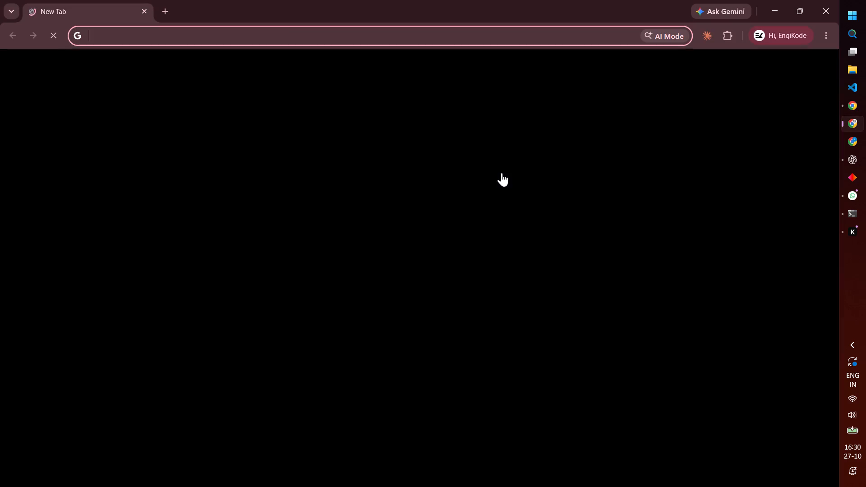
{"action": "left_click", "coordinate": [411, 276]}
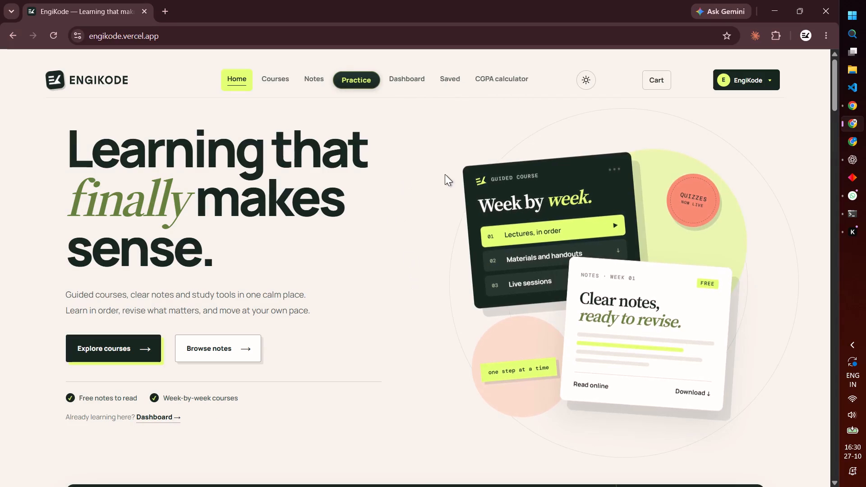
{"action": "left_click", "coordinate": [536, 74]}
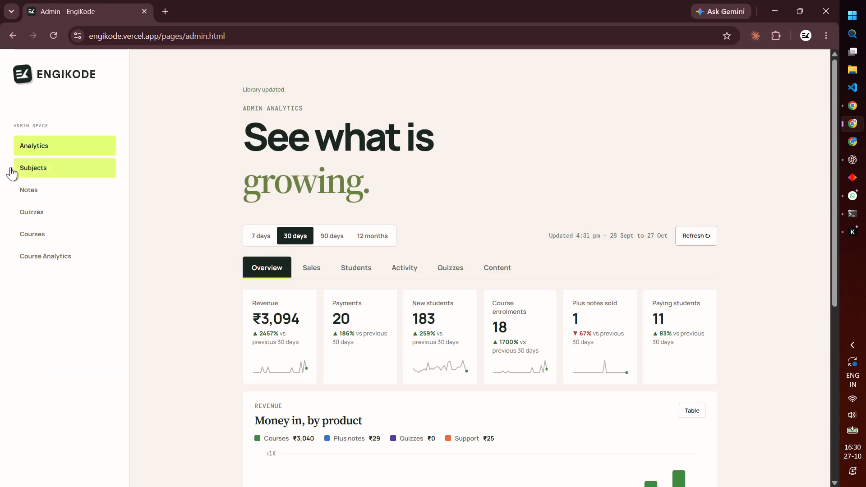
{"action": "left_click", "coordinate": [40, 194]}
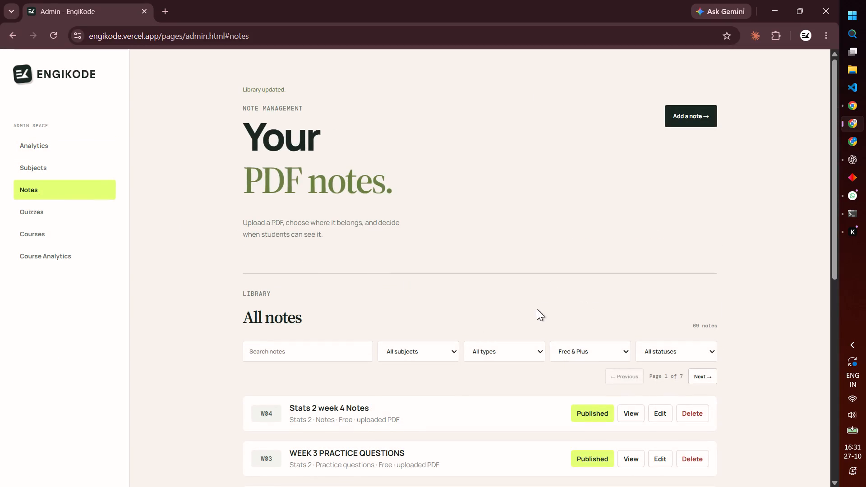
{"action": "left_click", "coordinate": [681, 116]}
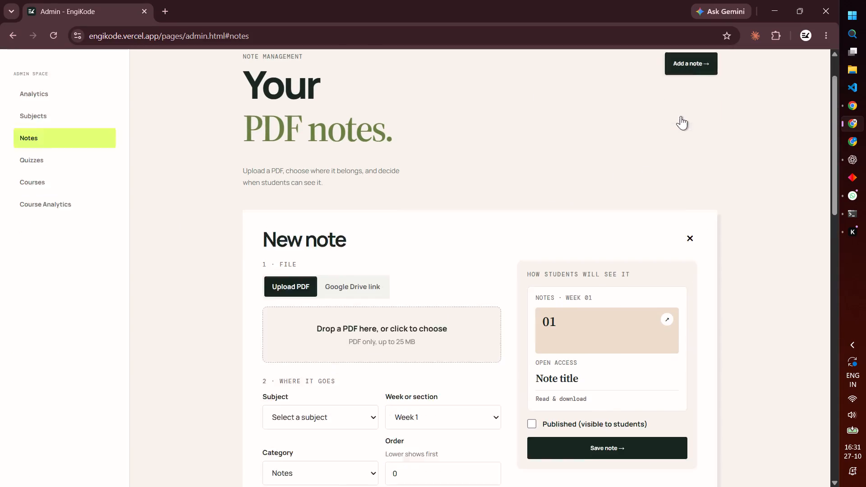
Attach Mathematics for Data Science 2 Week 4 Notes _ Engikode.pdf from Downloads to the new note.
{"action": "left_click", "coordinate": [343, 181]}
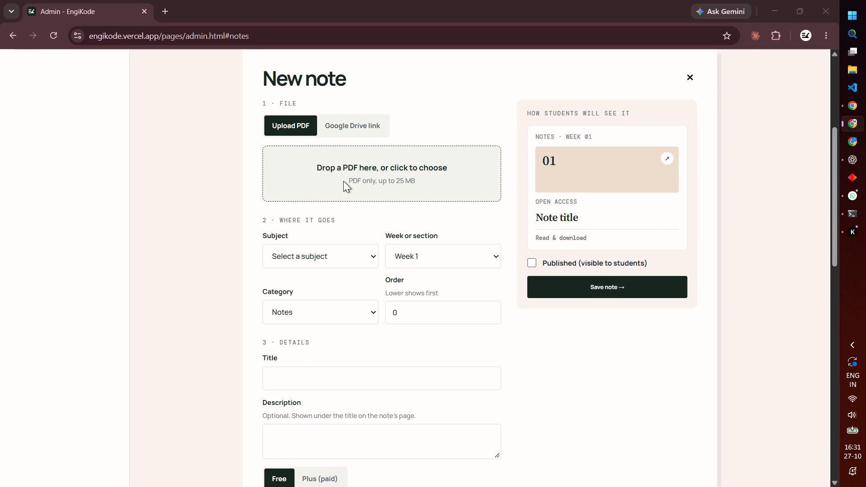
{"action": "left_click", "coordinate": [97, 233]}
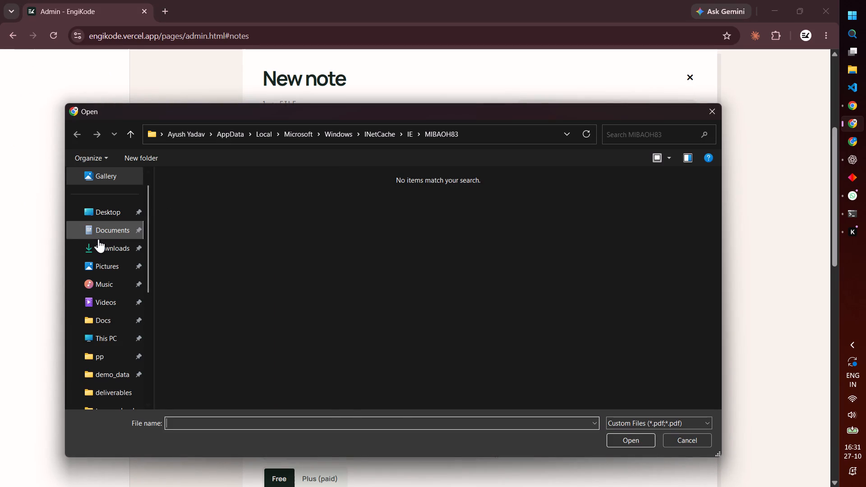
{"action": "left_click", "coordinate": [101, 248]}
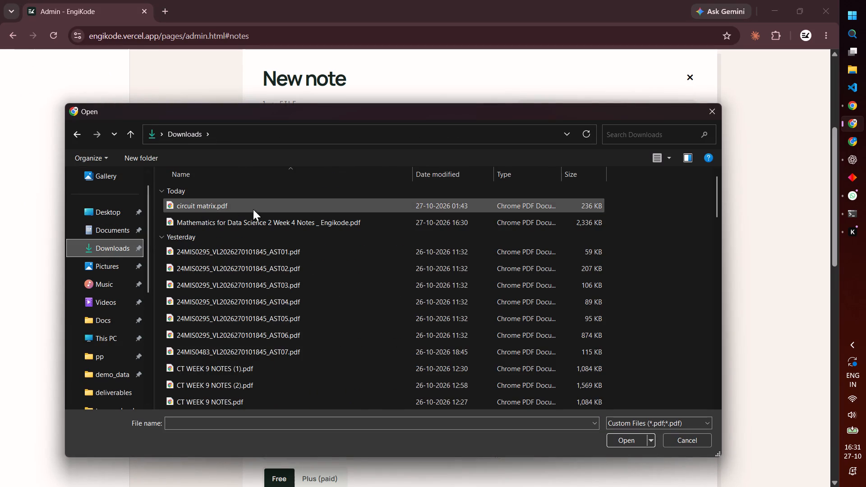
{"action": "double_click", "coordinate": [299, 219]}
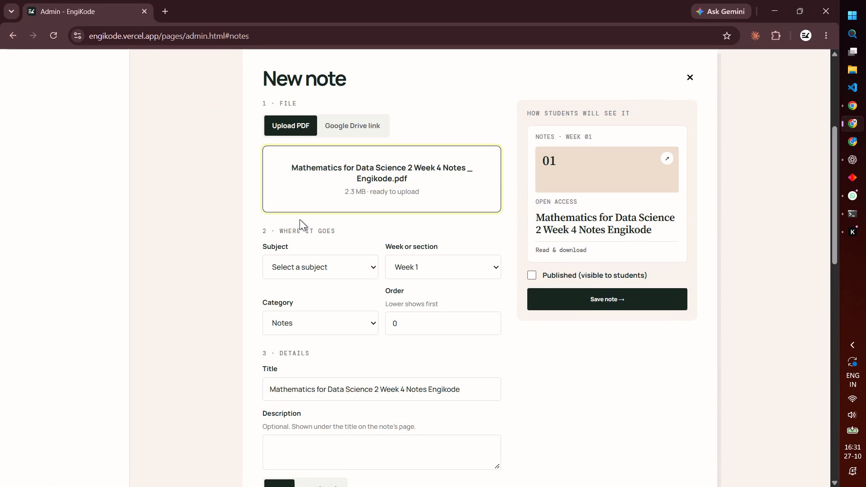
Assign the note to subject Maths 2, Week 4, keep the category Notes, and mark it as published.
{"action": "left_click", "coordinate": [318, 259]}
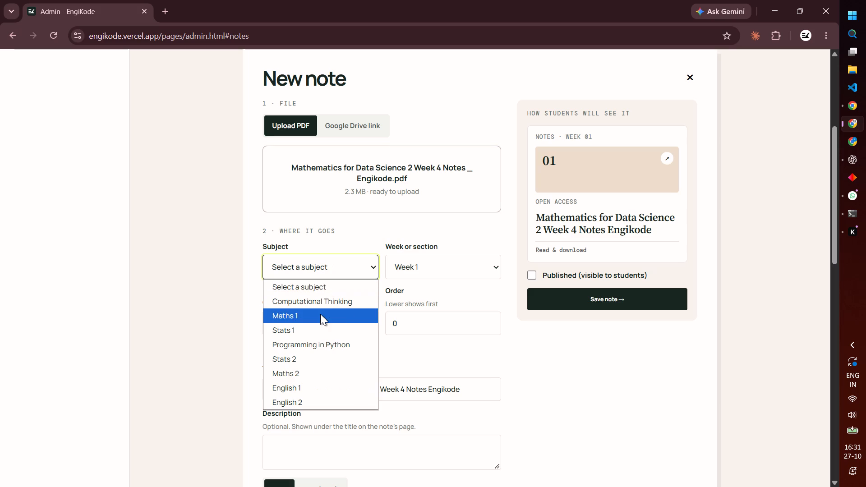
{"action": "left_click", "coordinate": [315, 374]}
{"action": "left_click", "coordinate": [424, 270]}
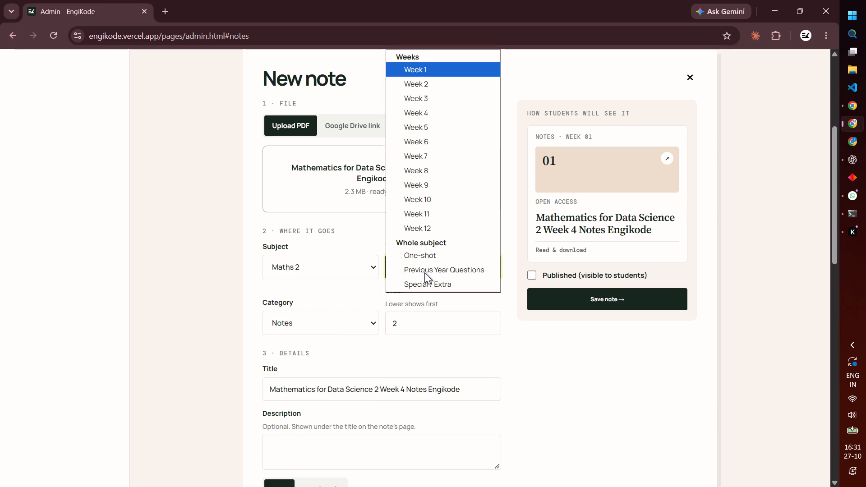
{"action": "scroll", "coordinate": [442, 126], "scroll_direction": "up", "scroll_amount": 4}
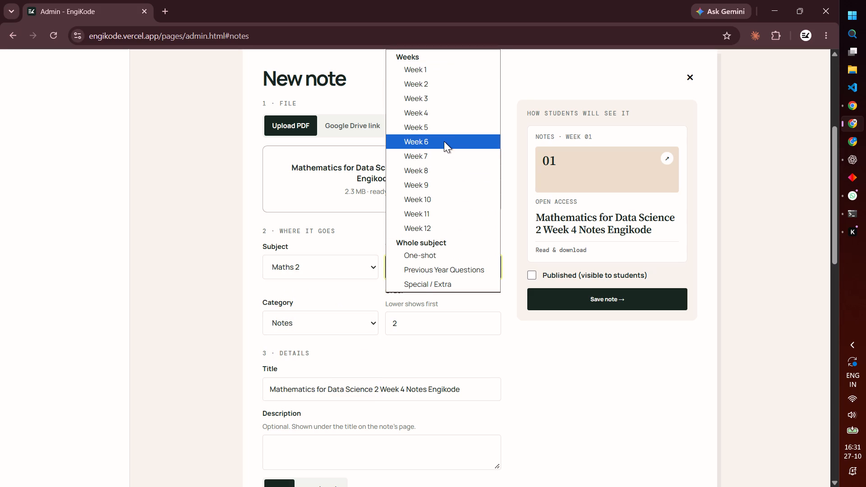
{"action": "left_click", "coordinate": [458, 118]}
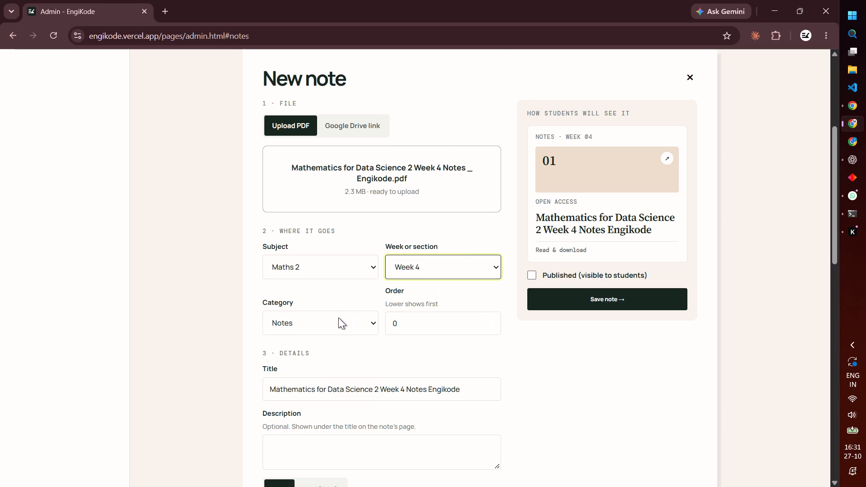
{"action": "left_click", "coordinate": [325, 322]}
{"action": "left_click", "coordinate": [332, 316]}
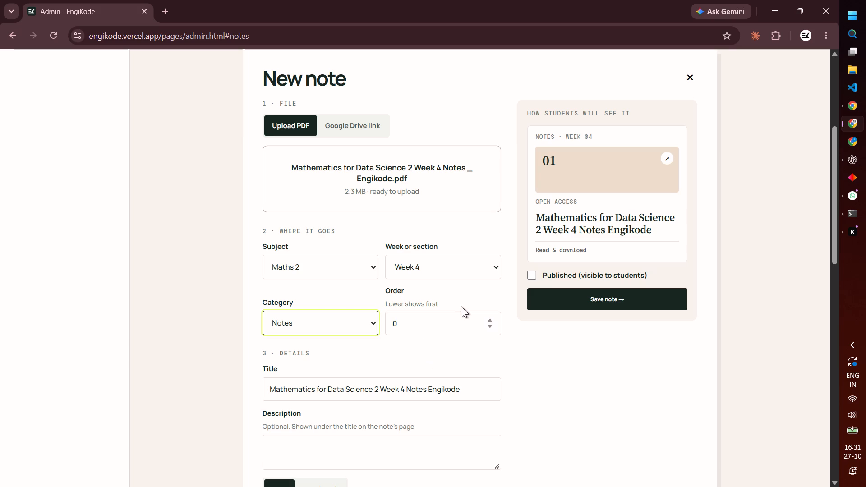
{"action": "left_click", "coordinate": [531, 275]}
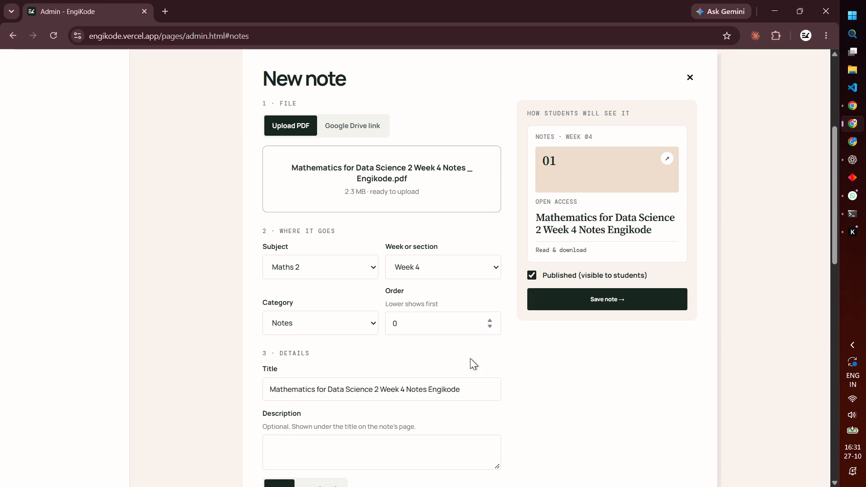
Shorten the note's title to Week 4 Notes by removing the course name and Engikode.
{"action": "left_click_drag", "start_coordinate": [488, 389], "coordinate": [216, 388]}
{"action": "left_click", "coordinate": [318, 395]}
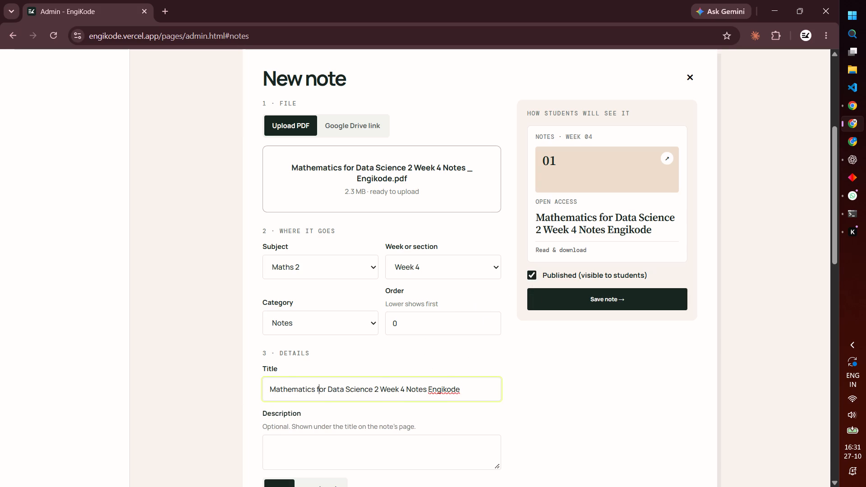
{"action": "left_click_drag", "start_coordinate": [379, 390], "coordinate": [376, 391]}
{"action": "left_click_drag", "start_coordinate": [376, 391], "coordinate": [248, 386]}
{"action": "key", "text": "BackSpace"}
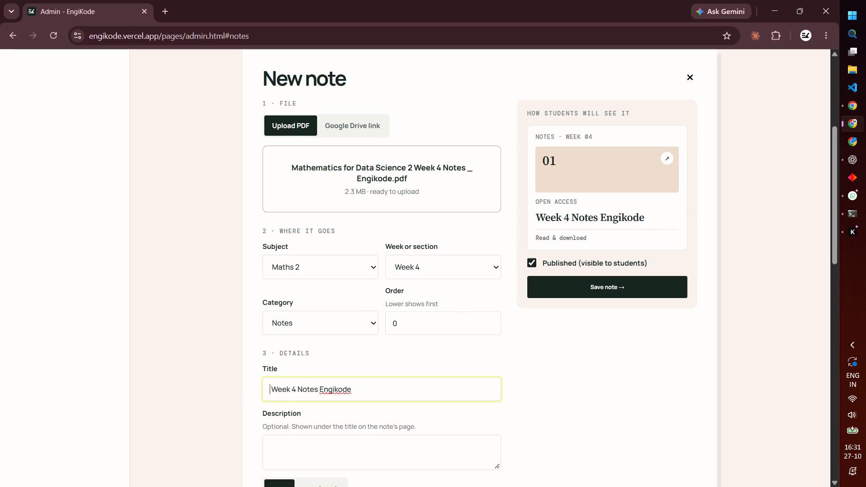
{"action": "left_click_drag", "start_coordinate": [367, 387], "coordinate": [316, 390]}
{"action": "left_click_drag", "start_coordinate": [316, 390], "coordinate": [317, 391]}
{"action": "key", "text": "BackSpace"}
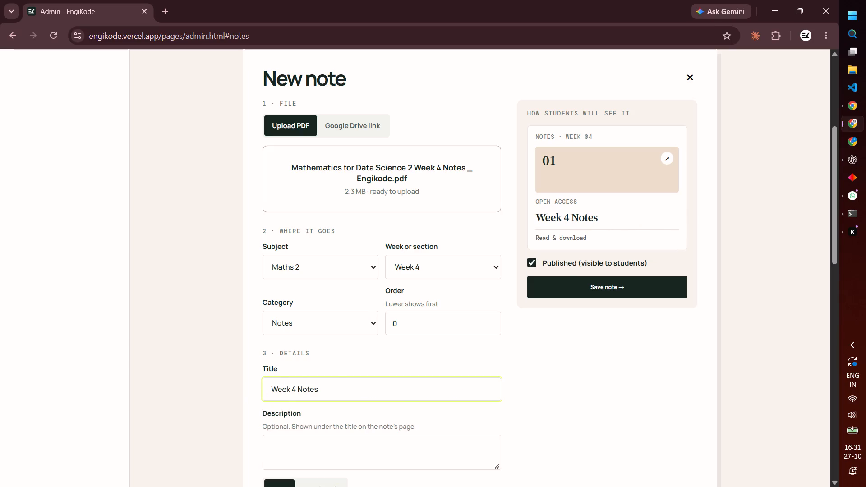
Save the new Maths 2 Week 4 note to upload it to the library with Free access.
{"action": "scroll", "coordinate": [572, 383], "scroll_direction": "down", "scroll_amount": 3}
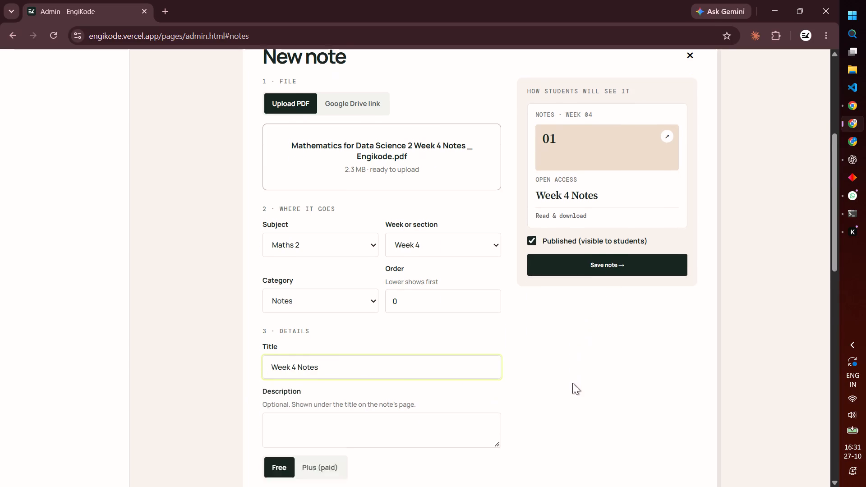
{"action": "left_click", "coordinate": [625, 248]}
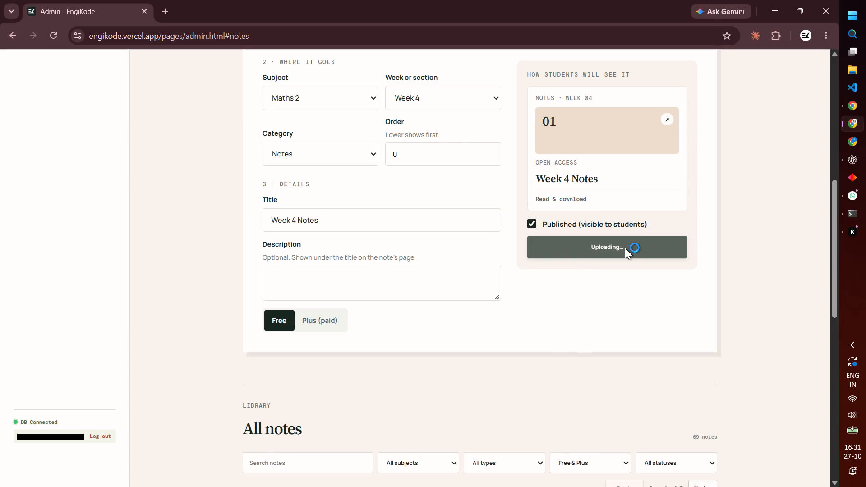
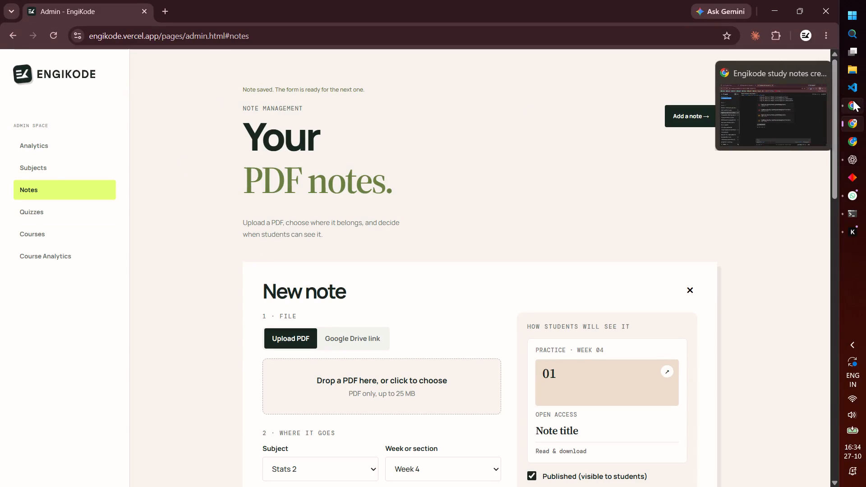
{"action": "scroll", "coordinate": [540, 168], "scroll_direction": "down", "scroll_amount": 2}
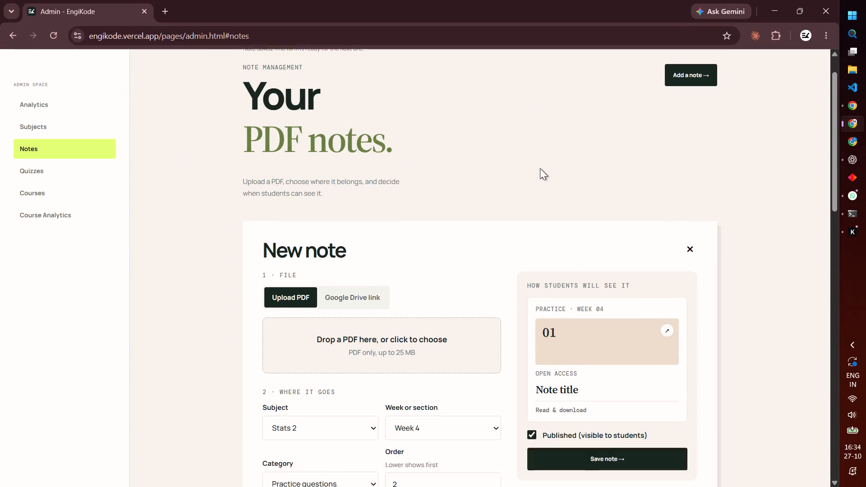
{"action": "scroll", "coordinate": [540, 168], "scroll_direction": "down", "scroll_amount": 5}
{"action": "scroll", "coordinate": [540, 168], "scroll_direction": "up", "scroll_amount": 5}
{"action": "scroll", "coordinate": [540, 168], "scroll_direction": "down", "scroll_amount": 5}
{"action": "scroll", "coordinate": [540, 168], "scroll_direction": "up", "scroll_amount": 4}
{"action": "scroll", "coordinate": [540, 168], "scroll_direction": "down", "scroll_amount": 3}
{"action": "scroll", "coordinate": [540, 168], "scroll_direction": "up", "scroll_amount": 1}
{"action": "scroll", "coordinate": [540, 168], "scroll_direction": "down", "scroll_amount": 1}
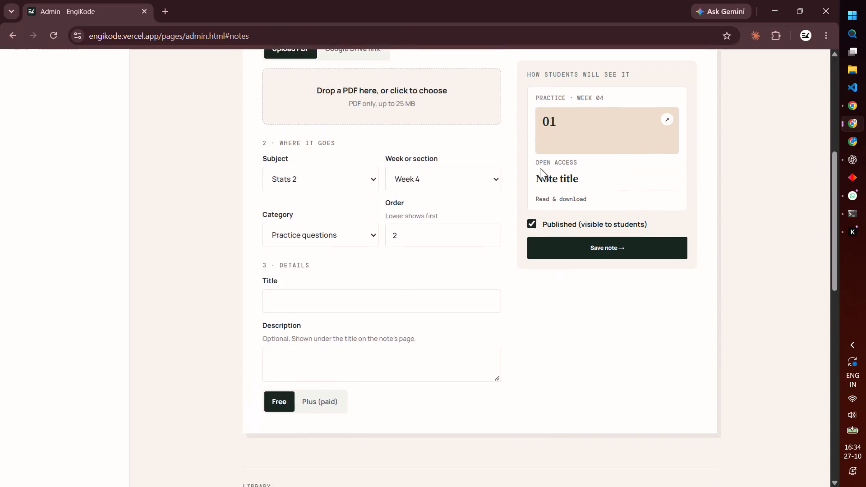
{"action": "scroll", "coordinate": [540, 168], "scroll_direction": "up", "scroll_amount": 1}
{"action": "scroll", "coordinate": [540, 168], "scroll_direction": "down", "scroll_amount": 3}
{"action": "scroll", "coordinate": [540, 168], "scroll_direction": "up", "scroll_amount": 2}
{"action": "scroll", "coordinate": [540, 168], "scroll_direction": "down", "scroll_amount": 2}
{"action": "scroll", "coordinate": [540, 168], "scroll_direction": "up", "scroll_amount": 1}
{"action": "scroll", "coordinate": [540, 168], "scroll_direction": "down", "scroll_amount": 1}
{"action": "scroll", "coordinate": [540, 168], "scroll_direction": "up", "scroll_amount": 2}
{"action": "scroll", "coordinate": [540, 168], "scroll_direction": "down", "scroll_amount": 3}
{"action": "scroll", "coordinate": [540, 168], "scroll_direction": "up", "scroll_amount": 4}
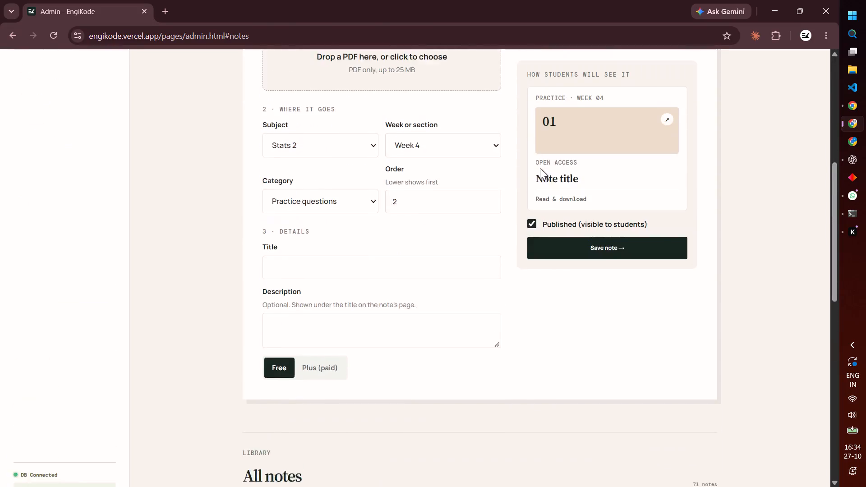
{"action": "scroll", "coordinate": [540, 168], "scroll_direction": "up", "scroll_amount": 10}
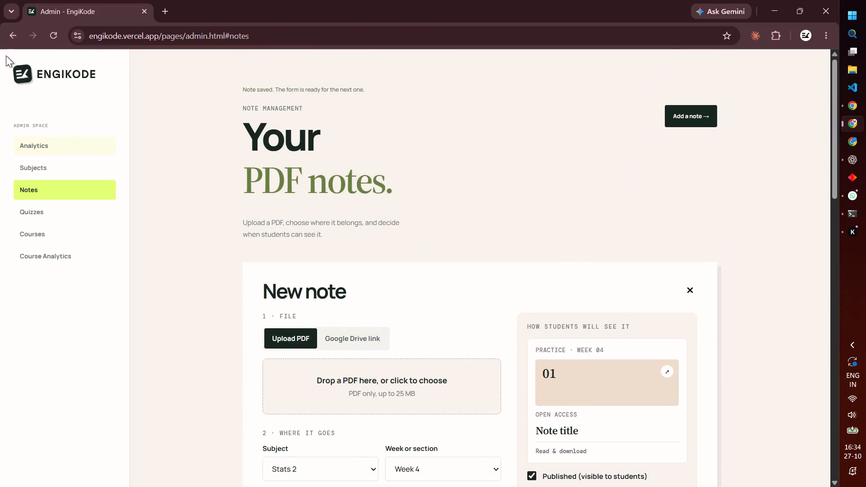
Look over the EngiKode home page, including its guided courses and subject cards.
{"action": "left_click", "coordinate": [28, 75]}
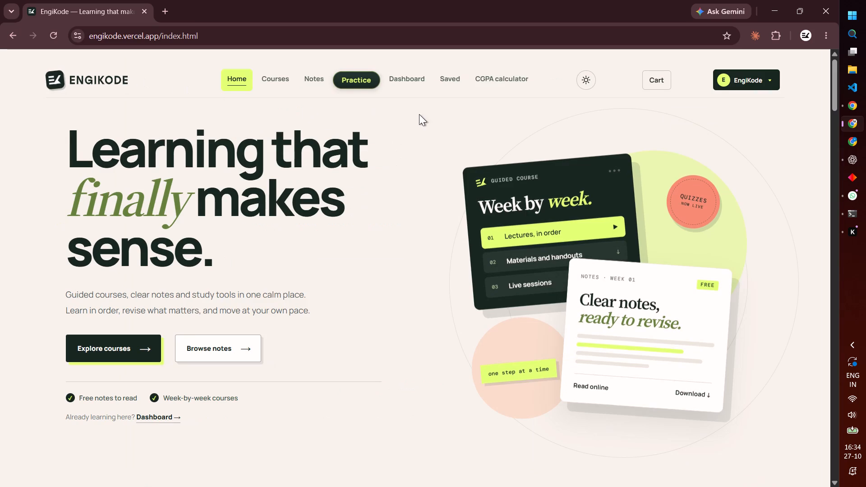
{"action": "scroll", "coordinate": [435, 288], "scroll_direction": "down", "scroll_amount": 14}
{"action": "scroll", "coordinate": [435, 289], "scroll_direction": "down", "scroll_amount": 8}
{"action": "scroll", "coordinate": [435, 289], "scroll_direction": "up", "scroll_amount": 4}
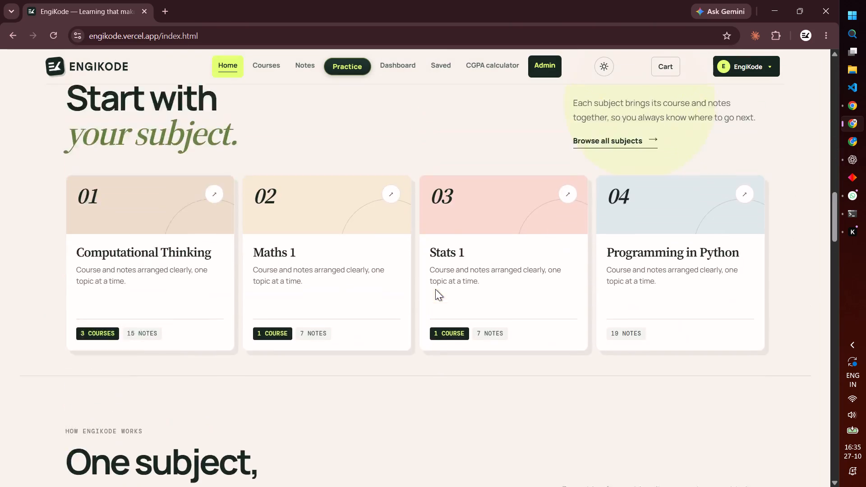
{"action": "scroll", "coordinate": [435, 289], "scroll_direction": "up", "scroll_amount": 13}
{"action": "scroll", "coordinate": [436, 289], "scroll_direction": "down", "scroll_amount": 1}
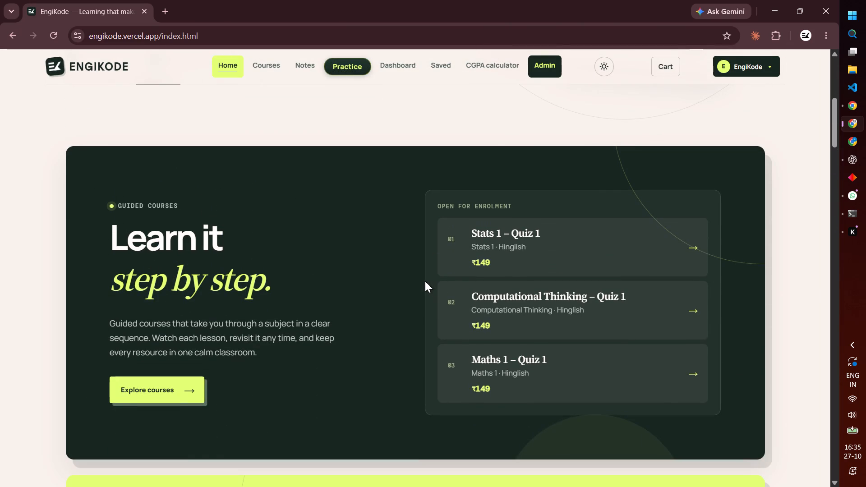
{"action": "scroll", "coordinate": [387, 201], "scroll_direction": "up", "scroll_amount": 13}
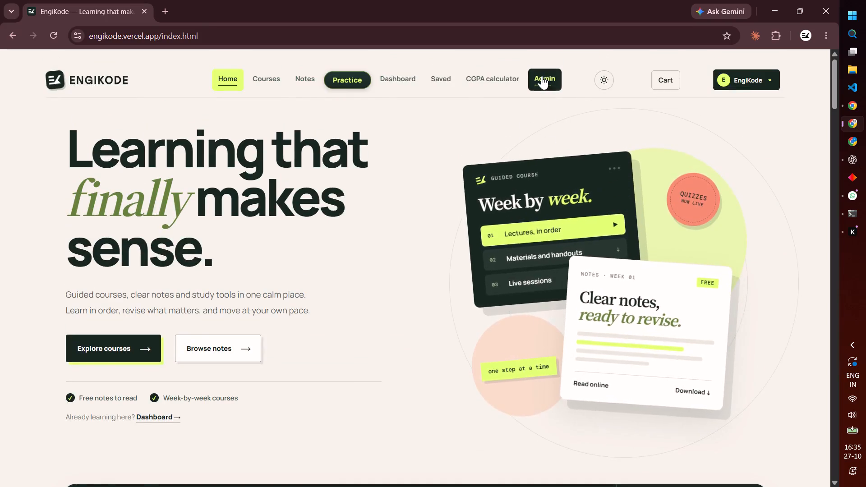
Show the Sales analytics in the admin space for the 90 days range.
{"action": "left_click", "coordinate": [542, 75]}
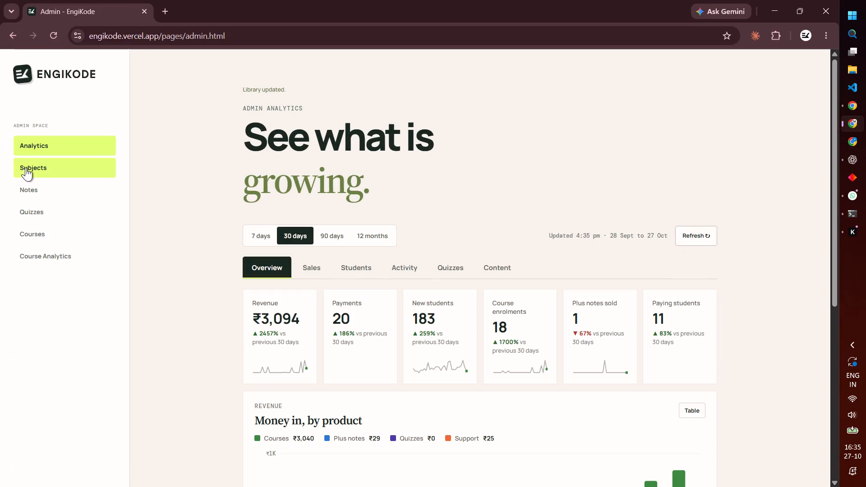
{"action": "left_click", "coordinate": [302, 272]}
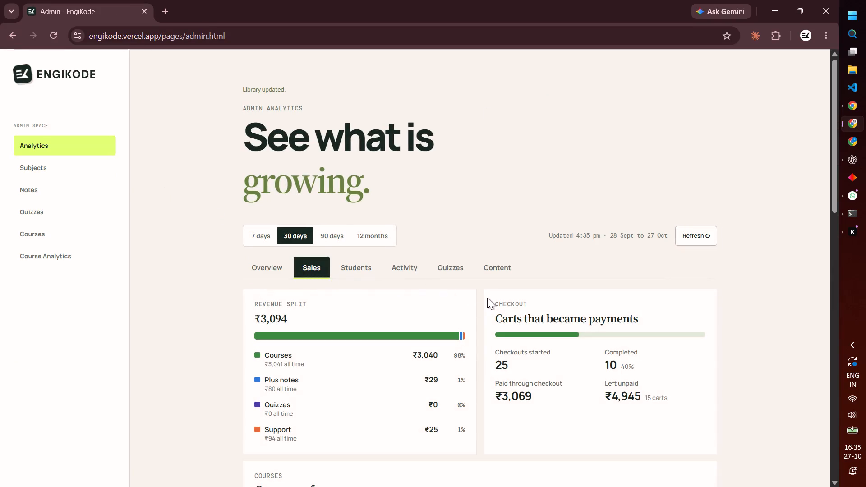
{"action": "left_click", "coordinate": [322, 239]}
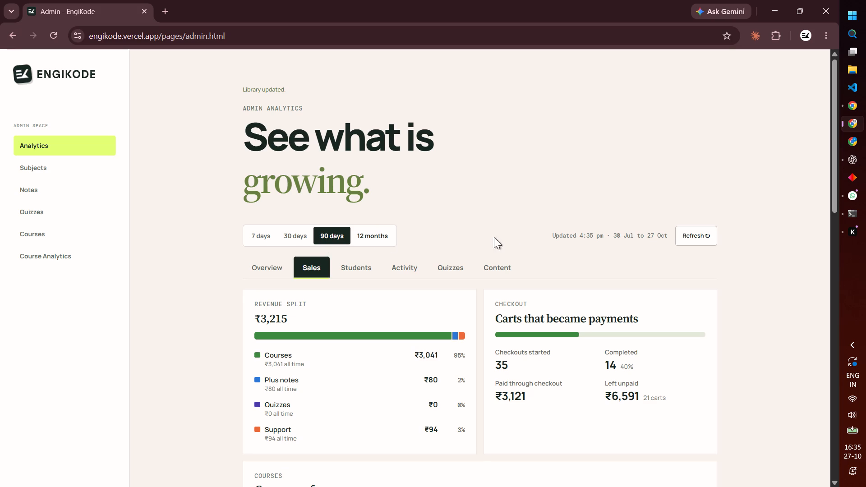
Examine the revenue split, checkout figures, course performance and recent payments in the sales analytics.
{"action": "scroll", "coordinate": [512, 241], "scroll_direction": "down", "scroll_amount": 4}
{"action": "scroll", "coordinate": [478, 224], "scroll_direction": "up", "scroll_amount": 2}
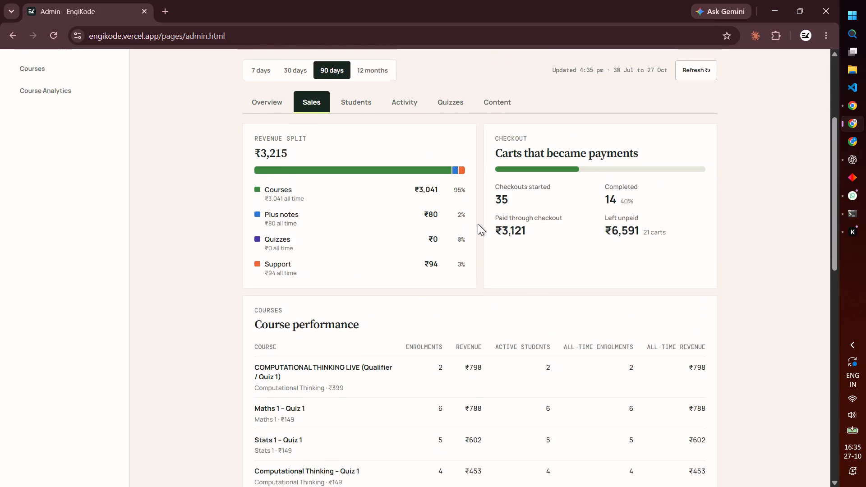
{"action": "scroll", "coordinate": [478, 224], "scroll_direction": "up", "scroll_amount": 1}
{"action": "scroll", "coordinate": [480, 225], "scroll_direction": "down", "scroll_amount": 5}
{"action": "scroll", "coordinate": [540, 252], "scroll_direction": "down", "scroll_amount": 3}
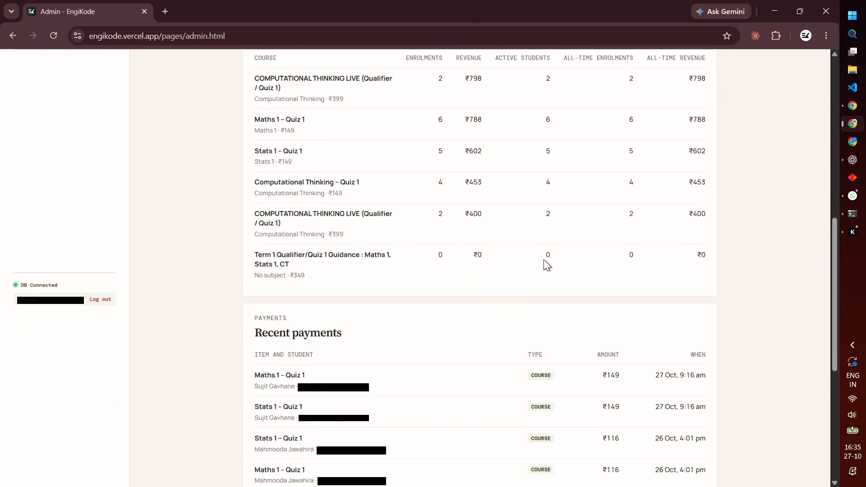
{"action": "scroll", "coordinate": [544, 259], "scroll_direction": "down", "scroll_amount": 1}
{"action": "scroll", "coordinate": [753, 270], "scroll_direction": "up", "scroll_amount": 7}
{"action": "scroll", "coordinate": [778, 268], "scroll_direction": "down", "scroll_amount": 8}
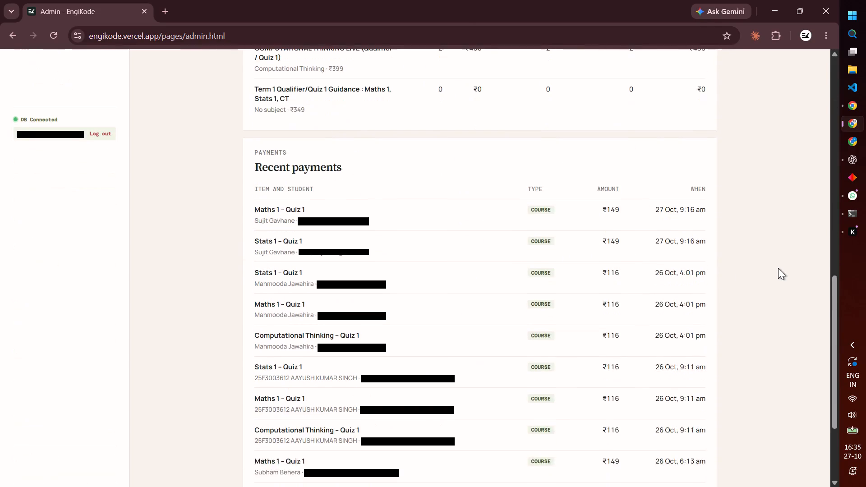
{"action": "scroll", "coordinate": [778, 268], "scroll_direction": "down", "scroll_amount": 12}
{"action": "scroll", "coordinate": [778, 268], "scroll_direction": "up", "scroll_amount": 1}
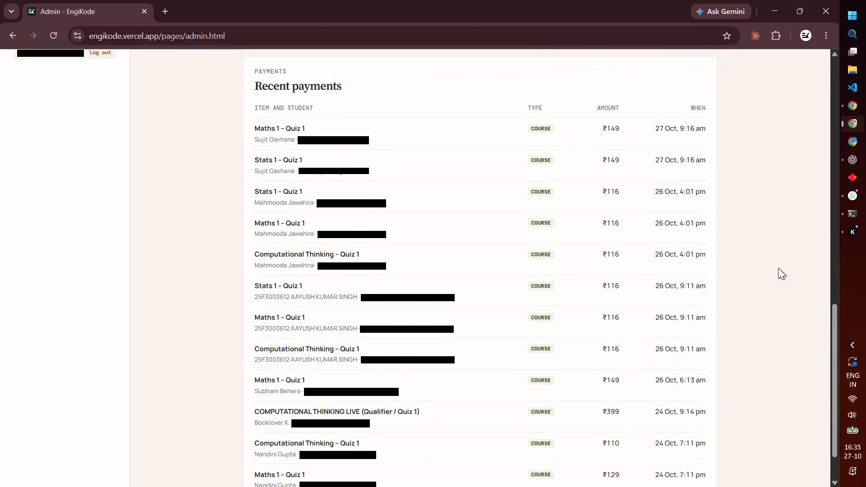
{"action": "scroll", "coordinate": [778, 268], "scroll_direction": "up", "scroll_amount": 2}
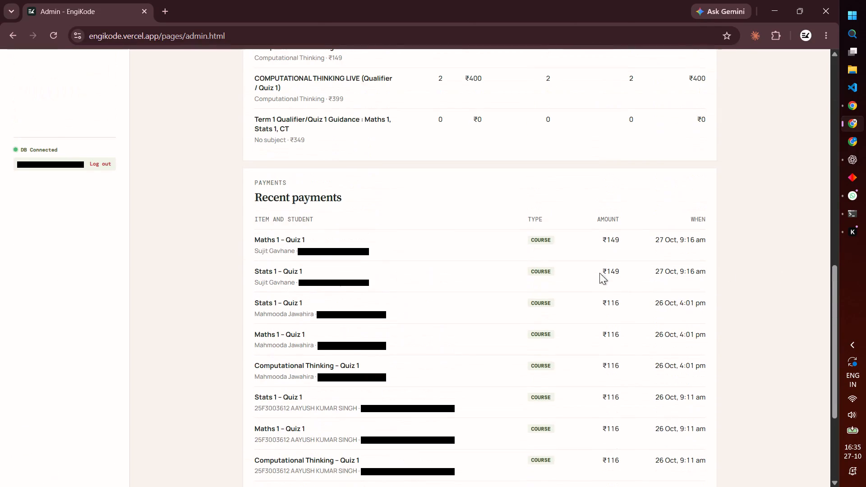
{"action": "scroll", "coordinate": [493, 285], "scroll_direction": "up", "scroll_amount": 6}
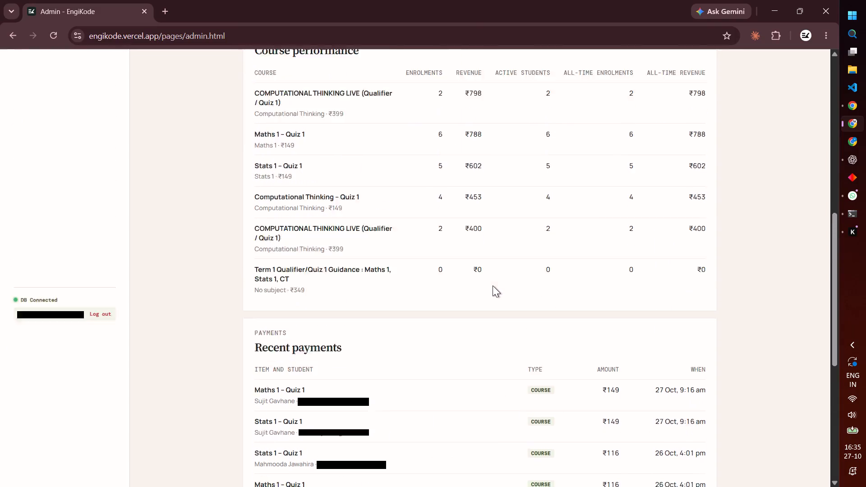
{"action": "scroll", "coordinate": [493, 285], "scroll_direction": "up", "scroll_amount": 14}
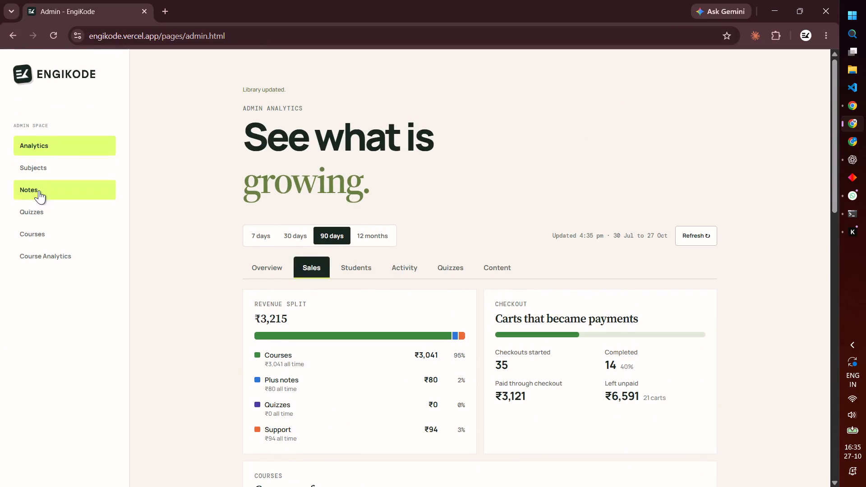
Enter the Maths 1 – Quiz 1 classroom from the student dashboard.
{"action": "left_click", "coordinate": [16, 80]}
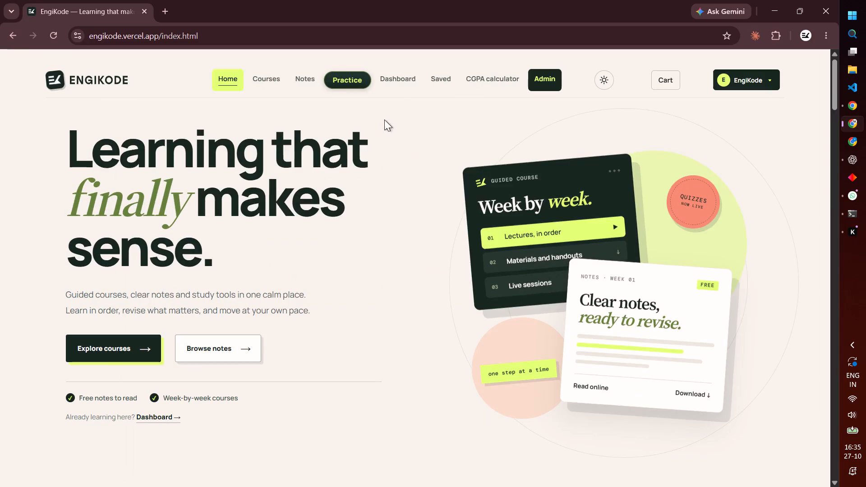
{"action": "left_click", "coordinate": [389, 86]}
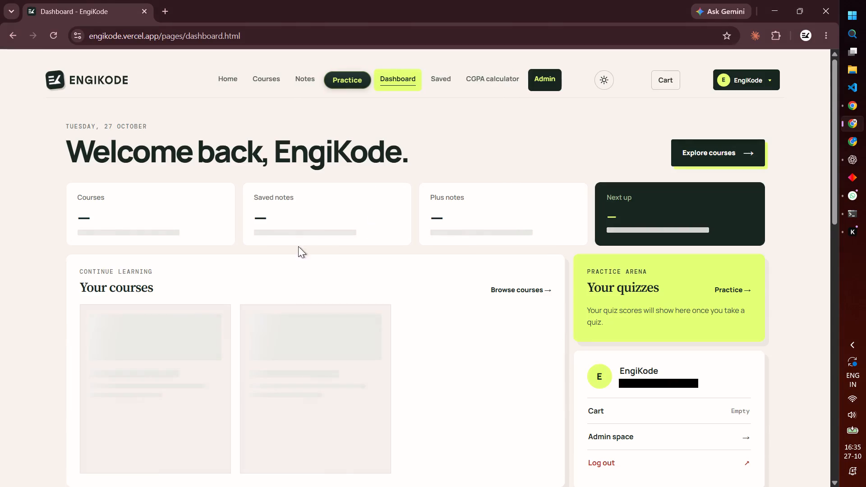
{"action": "scroll", "coordinate": [360, 256], "scroll_direction": "down", "scroll_amount": 4}
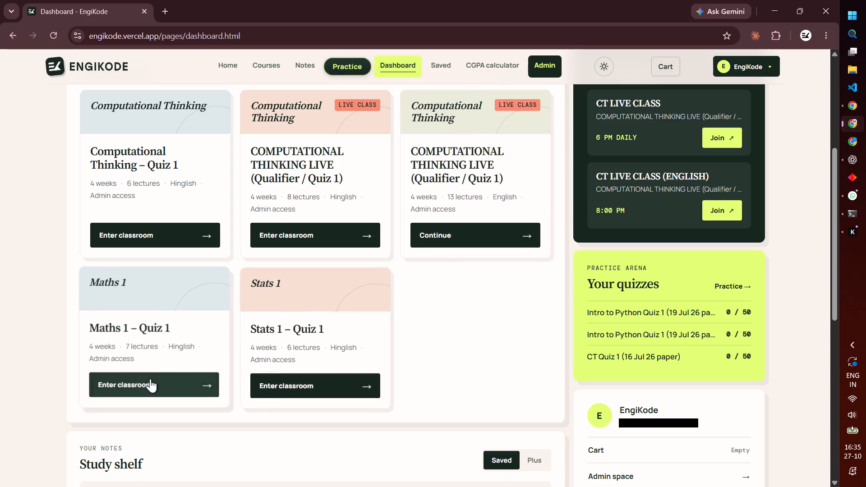
{"action": "left_click", "coordinate": [175, 387]}
Play the Week 1 Part 1 lecture, sample it at about 10:30 and 29:20, and pause it.
{"action": "scroll", "coordinate": [592, 274], "scroll_direction": "down", "scroll_amount": 1}
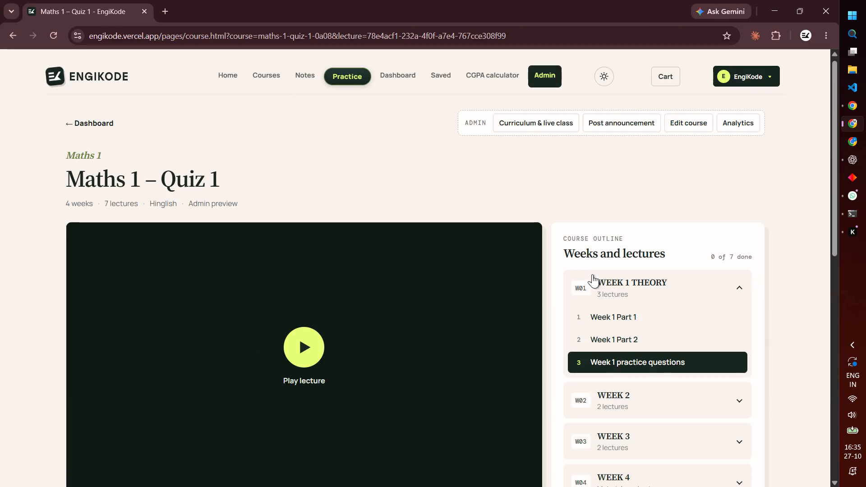
{"action": "scroll", "coordinate": [592, 274], "scroll_direction": "down", "scroll_amount": 2}
{"action": "left_click", "coordinate": [654, 156]}
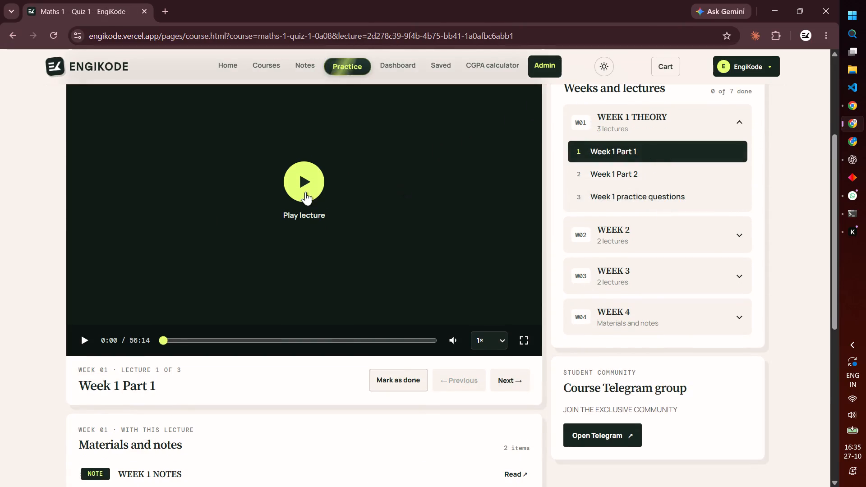
{"action": "left_click", "coordinate": [303, 189]}
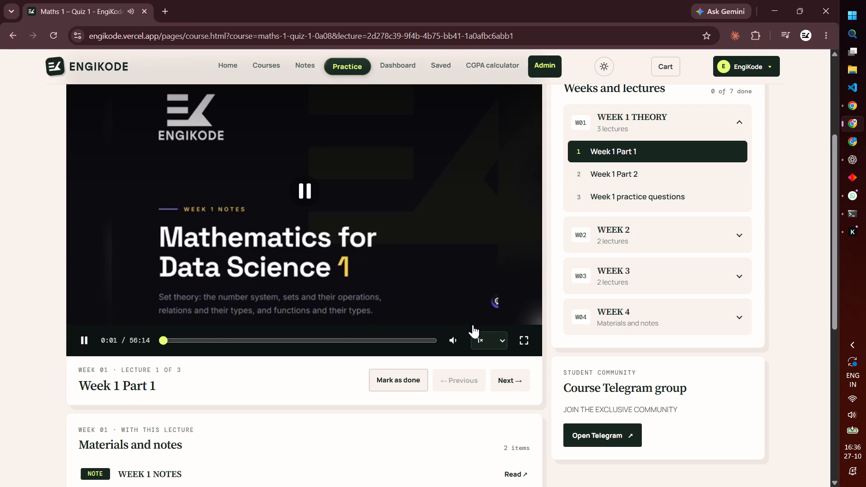
{"action": "left_click", "coordinate": [213, 341]}
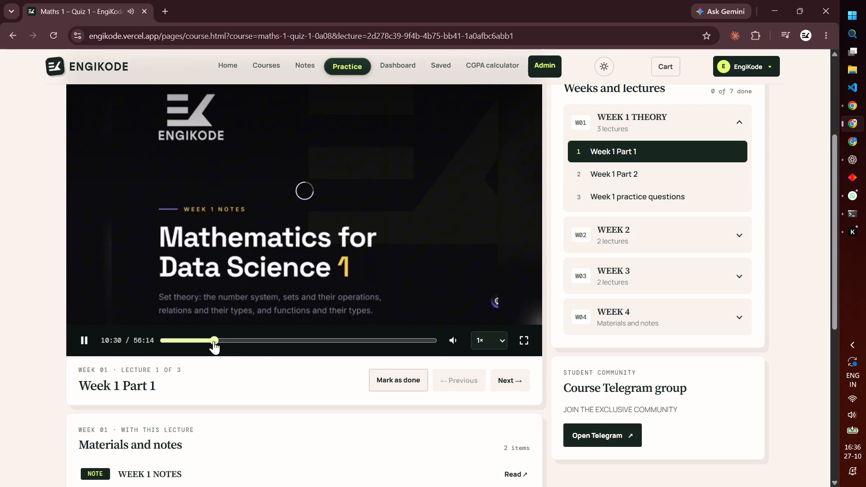
{"action": "left_click", "coordinate": [304, 344]}
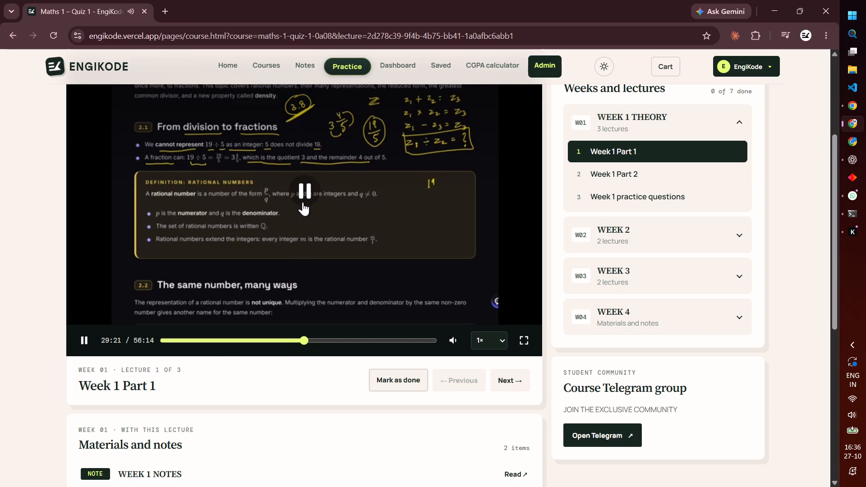
{"action": "left_click", "coordinate": [303, 202]}
Open the Week 1 Part 2 lecture and check its video at about 39:18 and 1:14:03.
{"action": "left_click", "coordinate": [669, 170]}
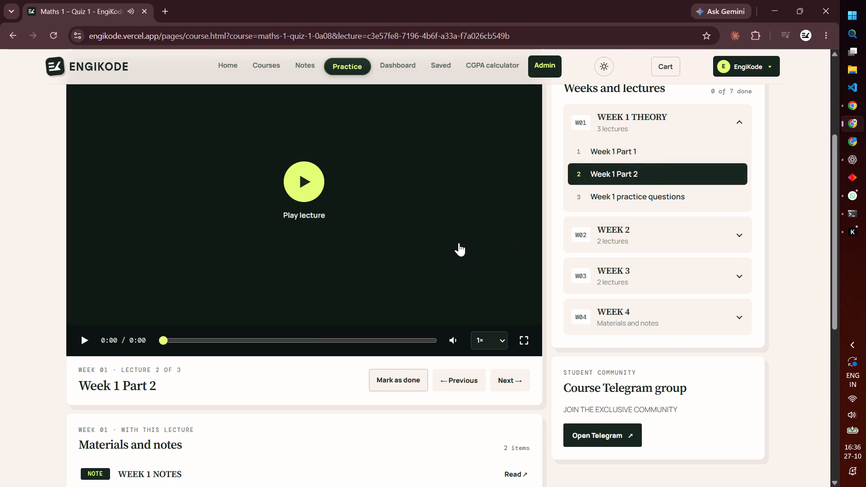
{"action": "left_click", "coordinate": [320, 187]}
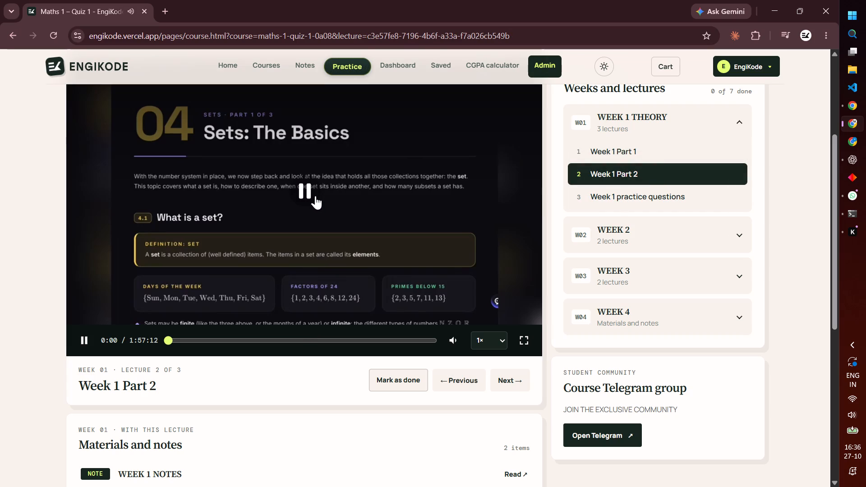
{"action": "left_click", "coordinate": [315, 197]}
{"action": "left_click", "coordinate": [257, 341]}
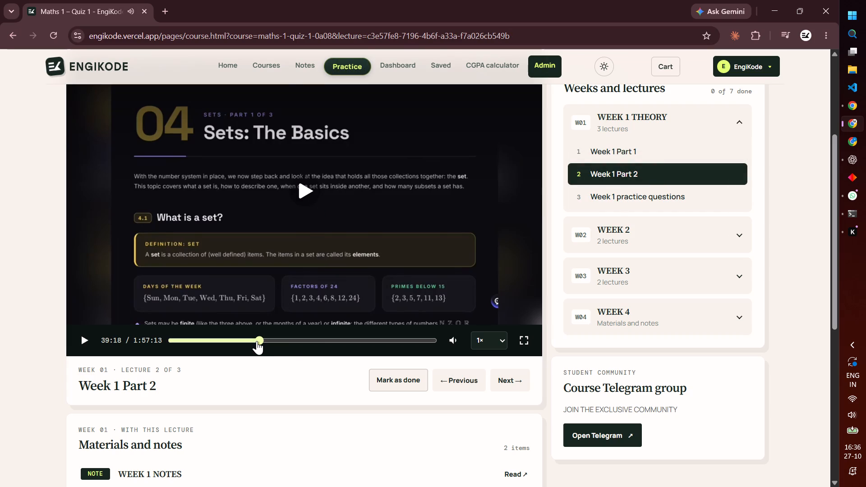
{"action": "left_click", "coordinate": [336, 342]}
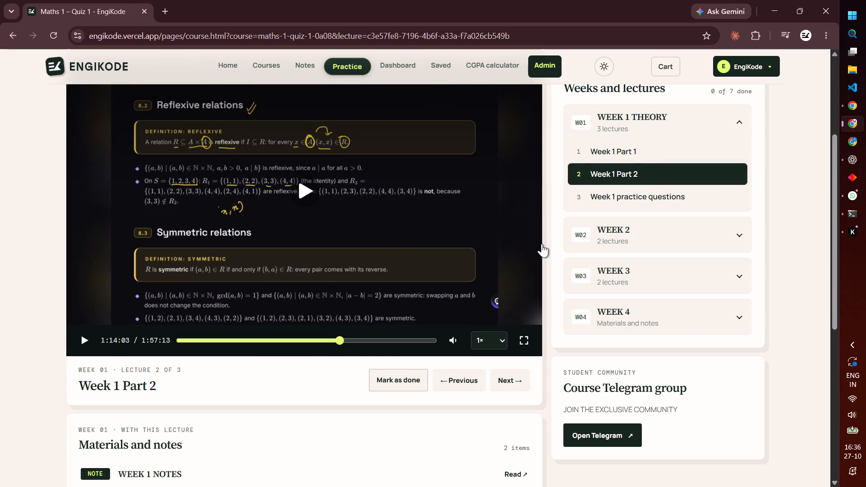
Open the Week 1 practice questions lecture and check its video at about 20:03 and 27:34.
{"action": "left_click", "coordinate": [617, 191]}
{"action": "left_click", "coordinate": [295, 198]}
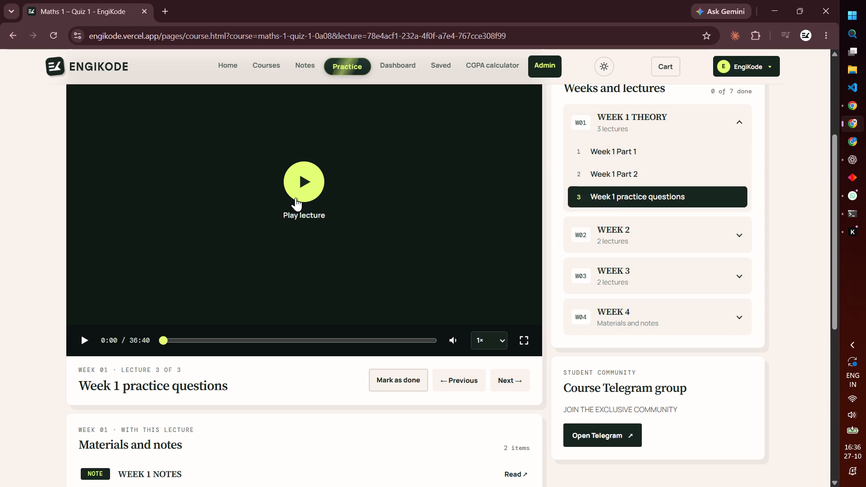
{"action": "left_click", "coordinate": [319, 196]}
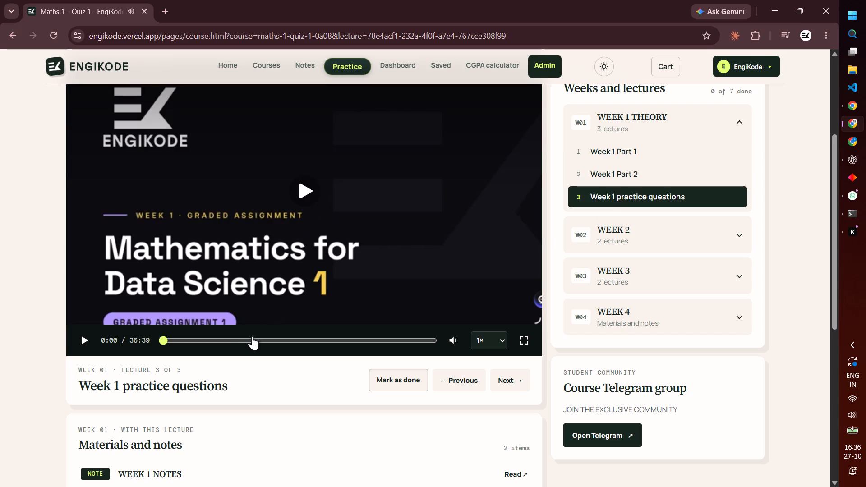
{"action": "left_click", "coordinate": [247, 338]}
{"action": "left_click", "coordinate": [311, 339]}
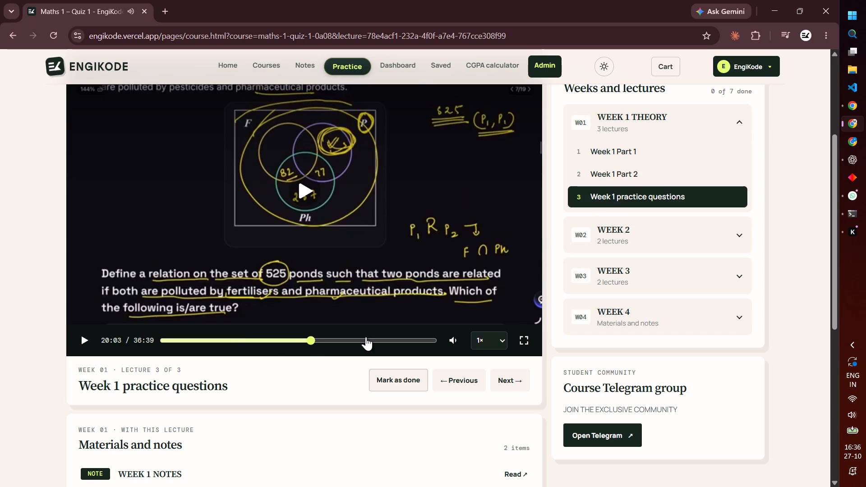
{"action": "left_click", "coordinate": [366, 337]}
Open the theory and practice questions lectures of Week 2 and Week 3 in turn from the course outline.
{"action": "left_click", "coordinate": [643, 238]}
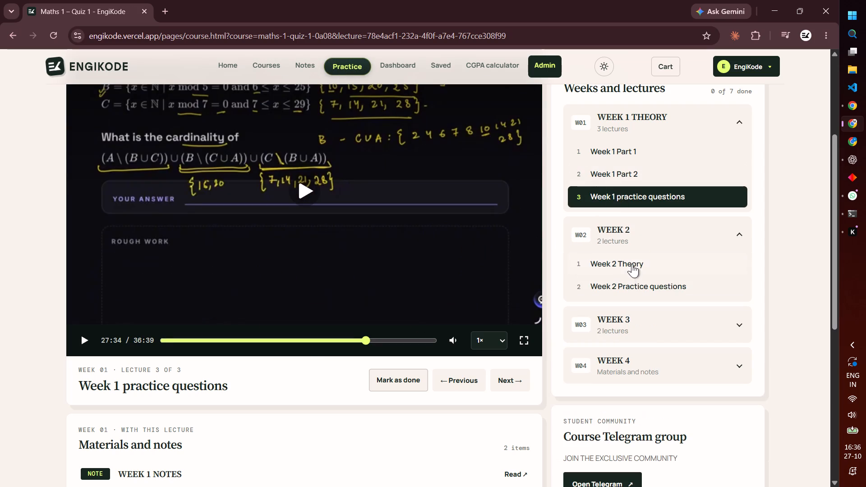
{"action": "left_click", "coordinate": [630, 268]}
{"action": "left_click", "coordinate": [630, 282]}
{"action": "left_click", "coordinate": [637, 320]}
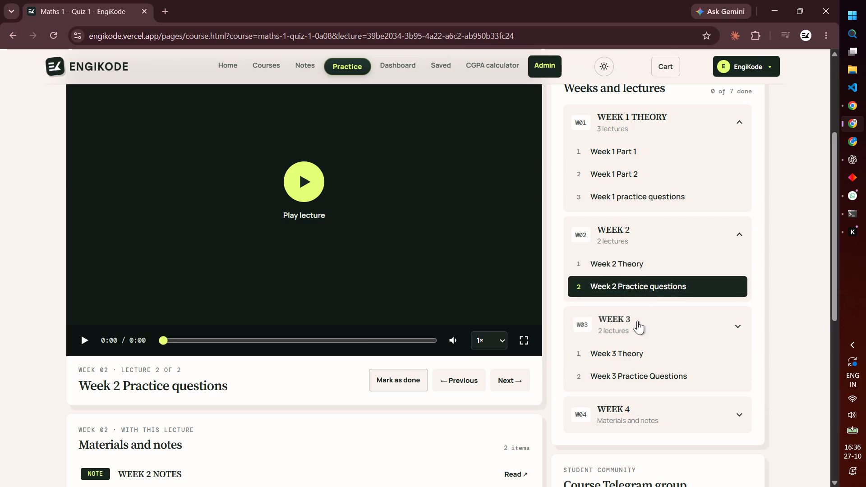
{"action": "left_click", "coordinate": [628, 347]}
{"action": "left_click", "coordinate": [626, 370]}
Expand Week 4 in the course outline and view its materials and notes.
{"action": "left_click", "coordinate": [629, 414]}
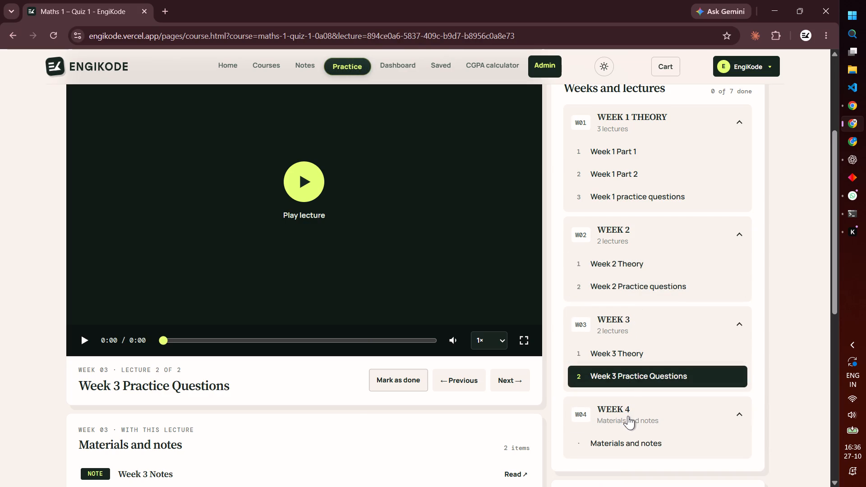
{"action": "left_click", "coordinate": [633, 442]}
{"action": "scroll", "coordinate": [602, 398], "scroll_direction": "down", "scroll_amount": 2}
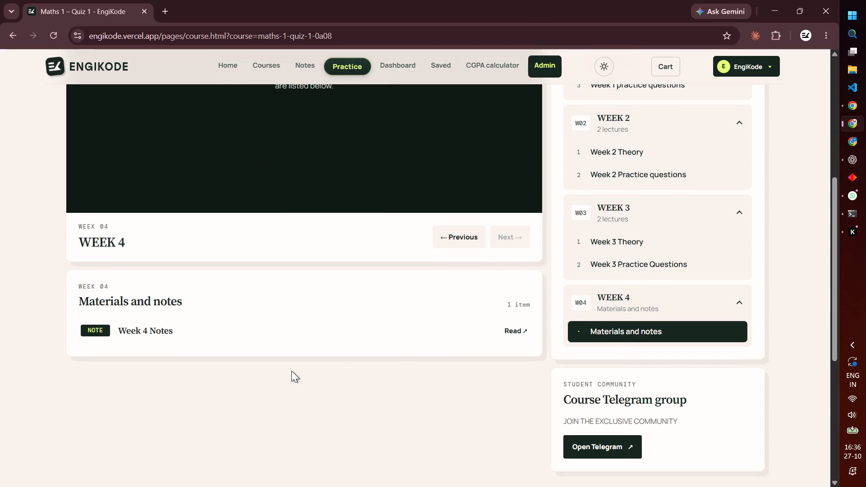
Open the Week 3 Theory lecture and check its attached materials and notes.
{"action": "left_click", "coordinate": [667, 251]}
{"action": "scroll", "coordinate": [488, 288], "scroll_direction": "down", "scroll_amount": 3}
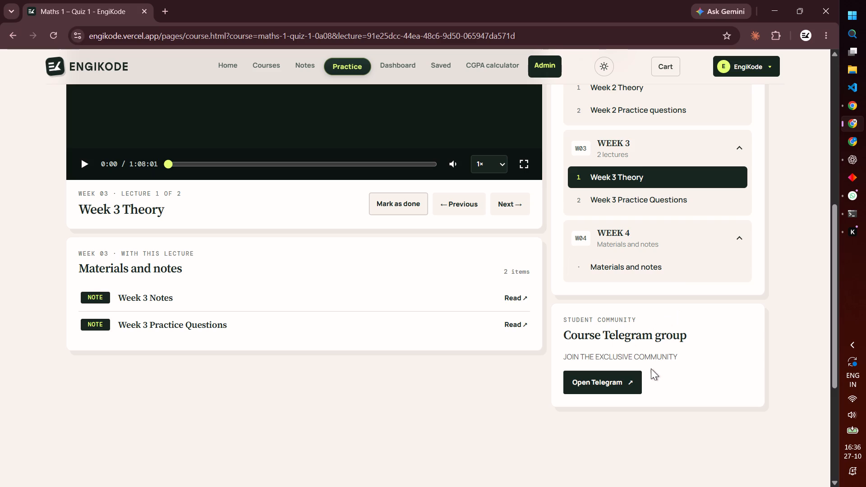
{"action": "scroll", "coordinate": [636, 377], "scroll_direction": "up", "scroll_amount": 1}
{"action": "scroll", "coordinate": [687, 360], "scroll_direction": "up", "scroll_amount": 2}
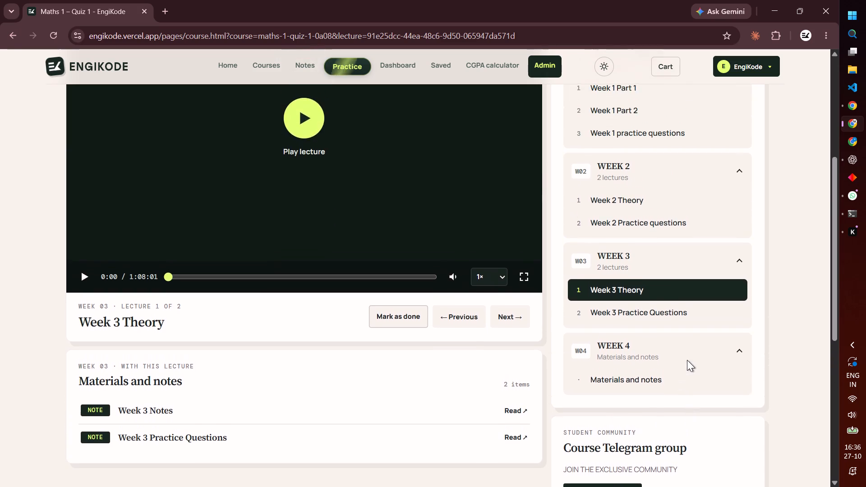
Return to the student dashboard and look over its courses, live classes, quizzes, study shelf and account sections.
{"action": "scroll", "coordinate": [687, 360], "scroll_direction": "up", "scroll_amount": 9}
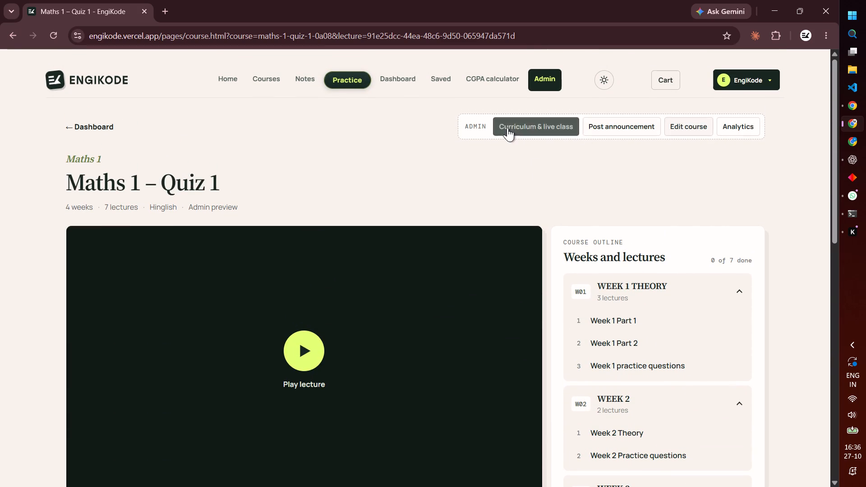
{"action": "left_click", "coordinate": [69, 130]}
{"action": "scroll", "coordinate": [506, 217], "scroll_direction": "down", "scroll_amount": 2}
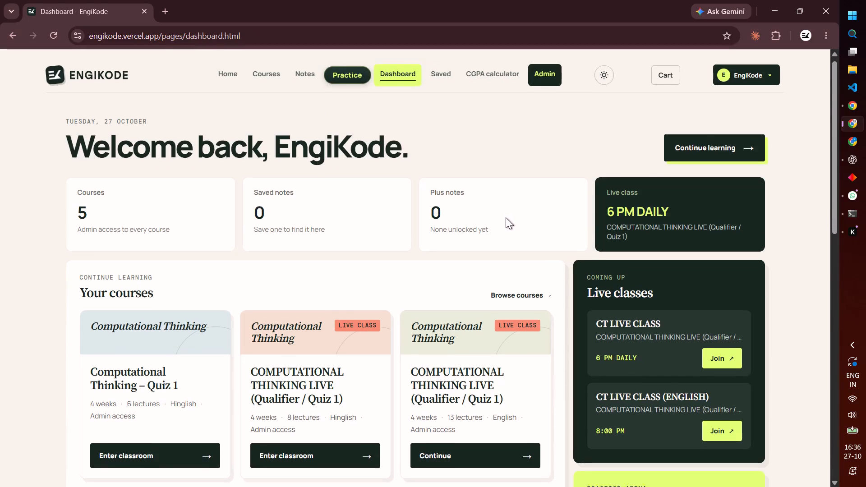
{"action": "scroll", "coordinate": [506, 217], "scroll_direction": "up", "scroll_amount": 1}
{"action": "scroll", "coordinate": [506, 217], "scroll_direction": "down", "scroll_amount": 8}
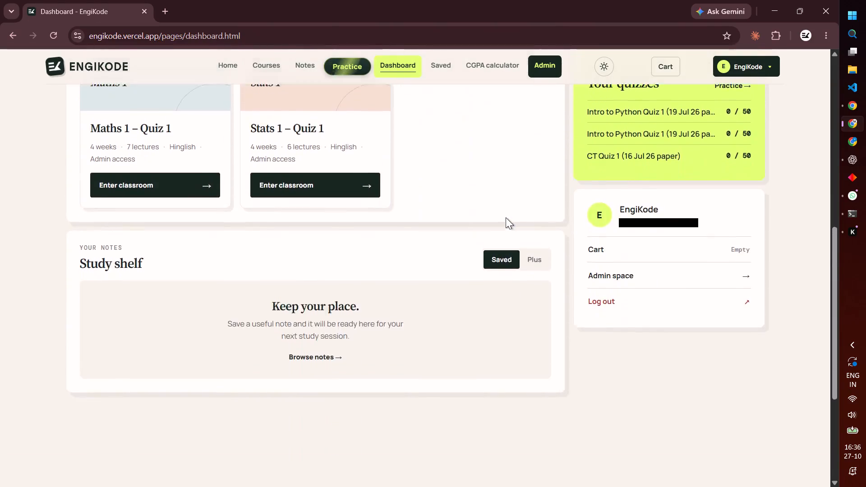
{"action": "scroll", "coordinate": [506, 217], "scroll_direction": "down", "scroll_amount": 3}
{"action": "scroll", "coordinate": [506, 217], "scroll_direction": "up", "scroll_amount": 5}
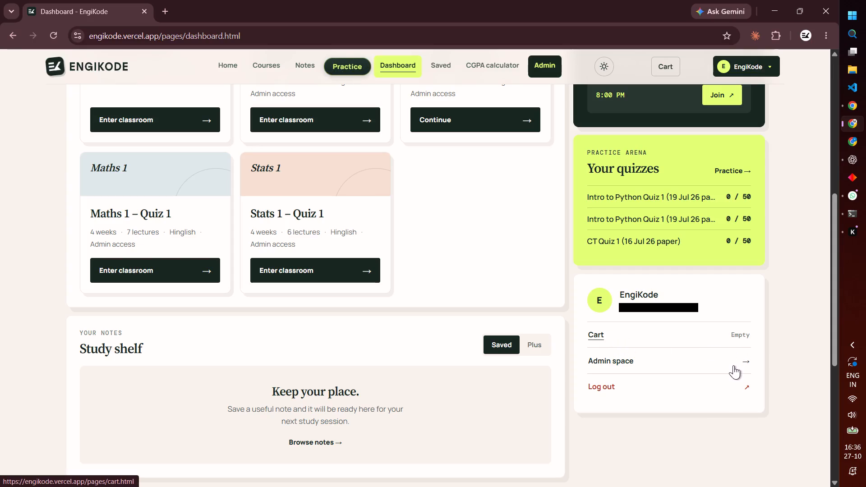
{"action": "scroll", "coordinate": [567, 299], "scroll_direction": "up", "scroll_amount": 11}
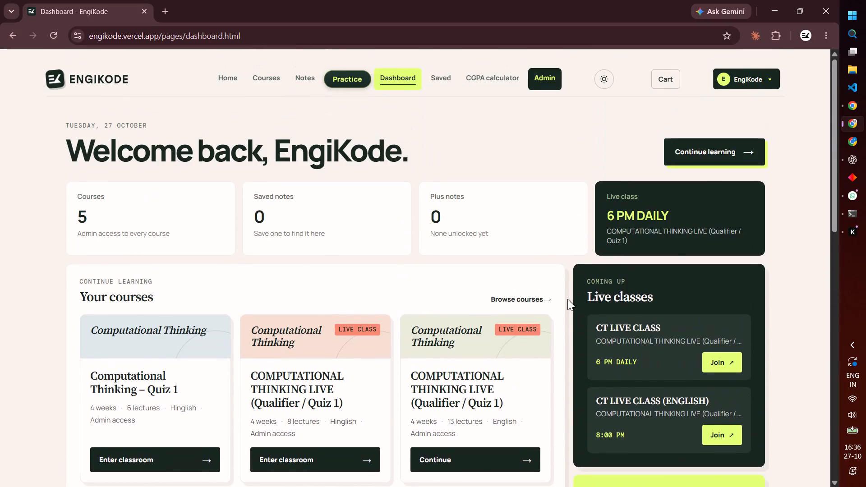